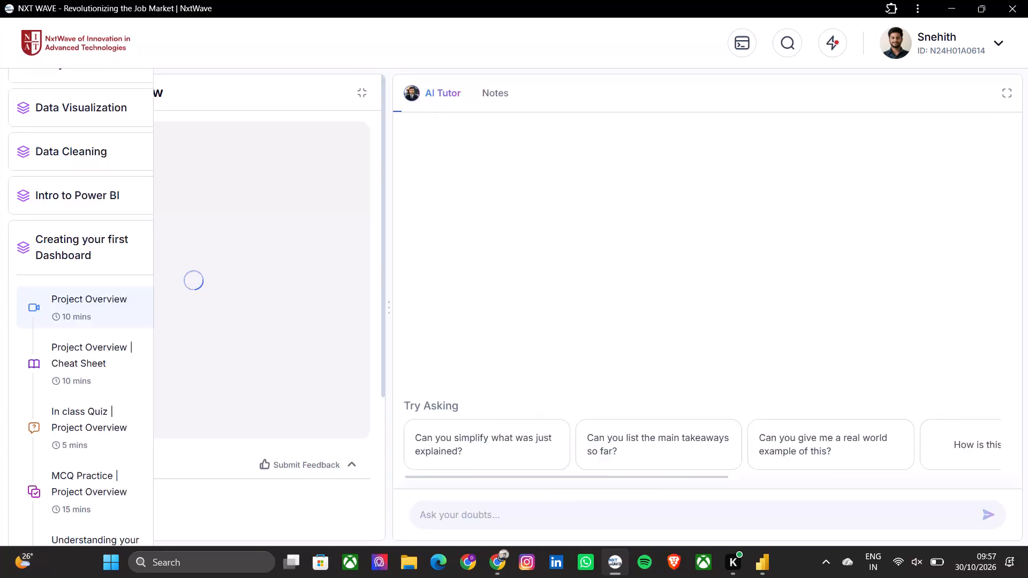
Find the Advanced Visualization module in the course outline and open its "Adding a Combo Chart" lesson.
{"action": "left_click", "coordinate": [27, 91]}
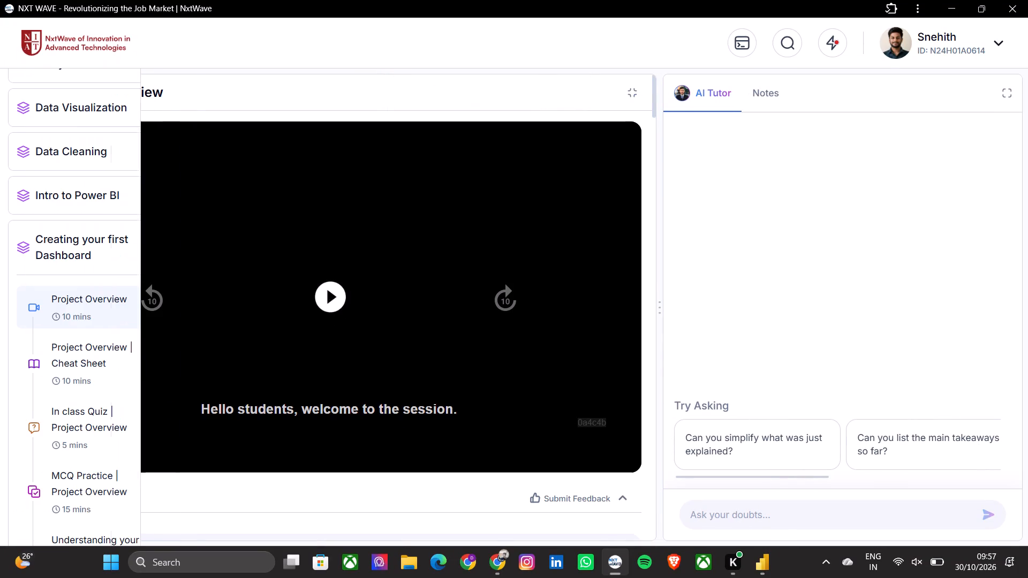
{"action": "scroll", "coordinate": [82, 356], "scroll_direction": "down", "scroll_amount": 11}
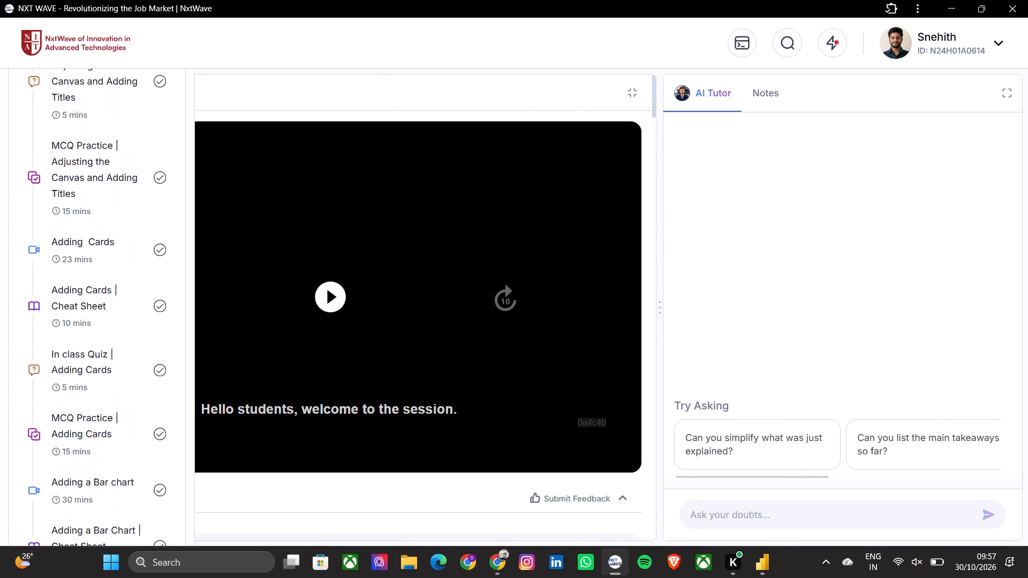
{"action": "scroll", "coordinate": [82, 356], "scroll_direction": "down", "scroll_amount": 9}
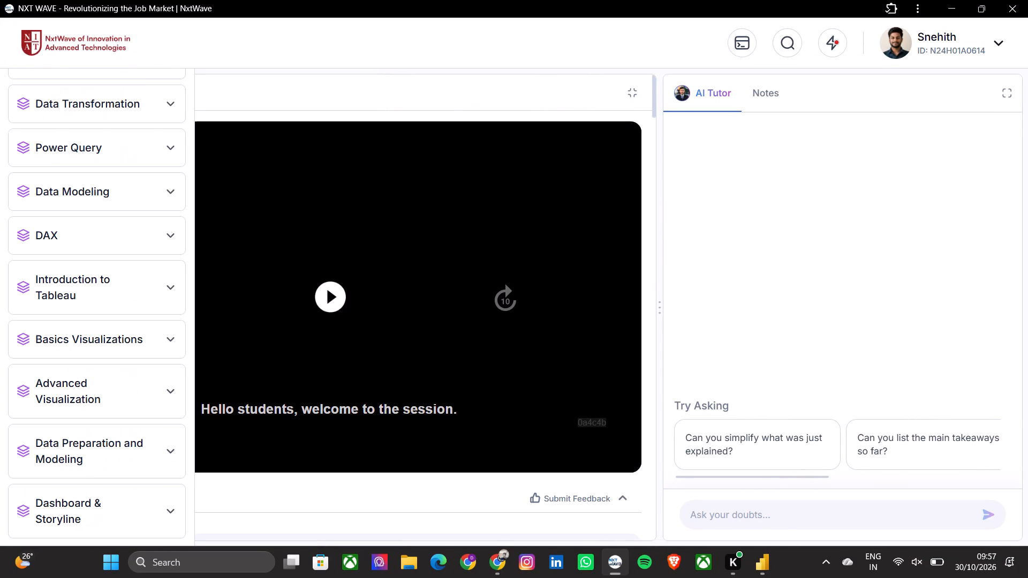
{"action": "scroll", "coordinate": [82, 356], "scroll_direction": "up", "scroll_amount": 4}
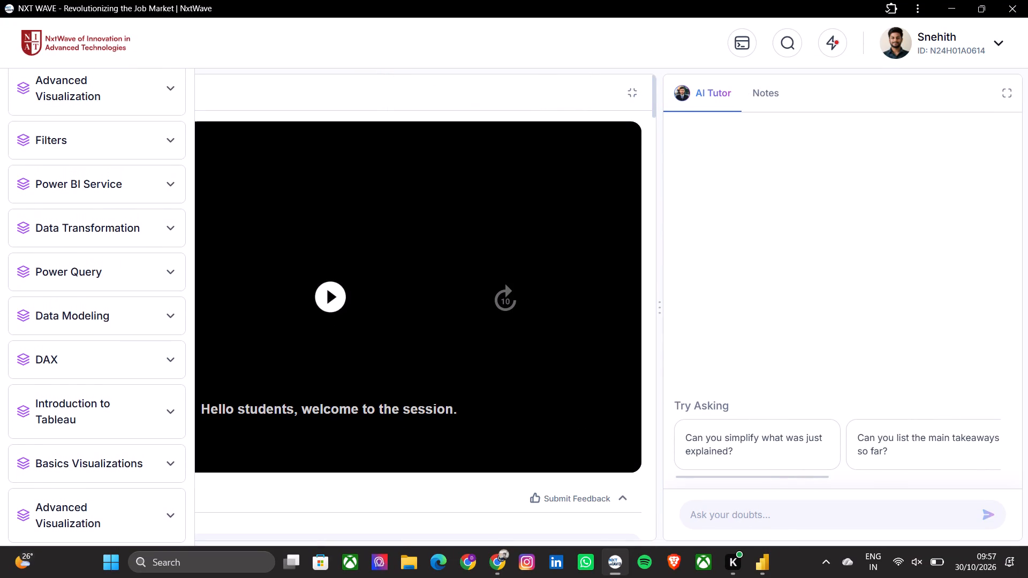
{"action": "scroll", "coordinate": [82, 356], "scroll_direction": "up", "scroll_amount": 4}
{"action": "scroll", "coordinate": [82, 356], "scroll_direction": "down", "scroll_amount": 3}
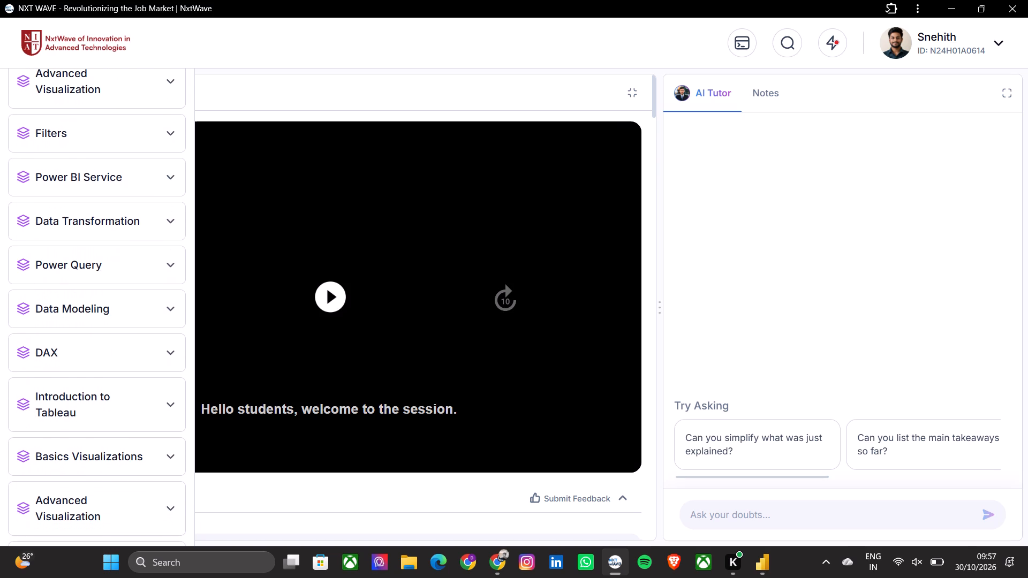
{"action": "scroll", "coordinate": [82, 356], "scroll_direction": "up", "scroll_amount": 1}
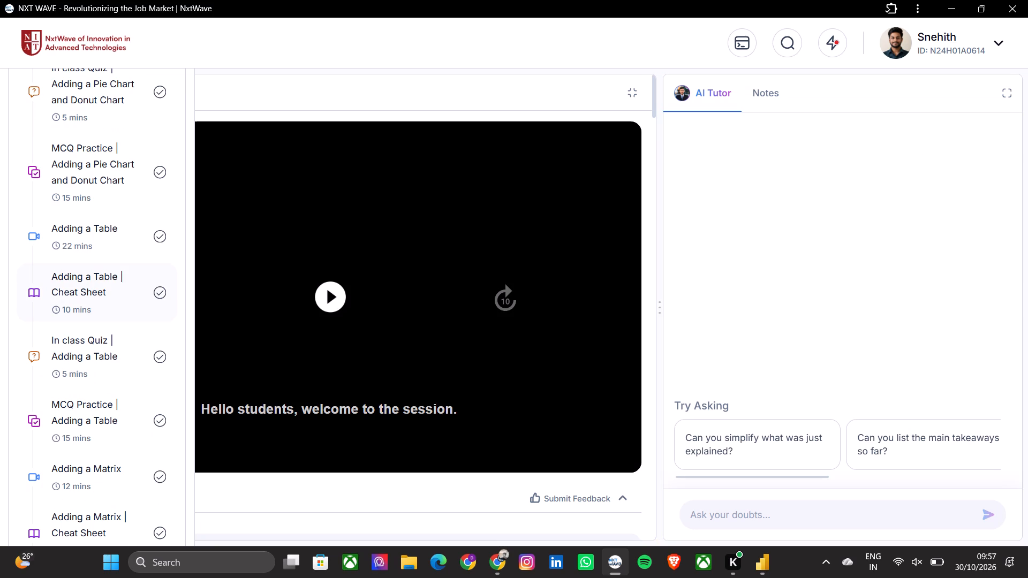
{"action": "scroll", "coordinate": [75, 295], "scroll_direction": "up", "scroll_amount": 13}
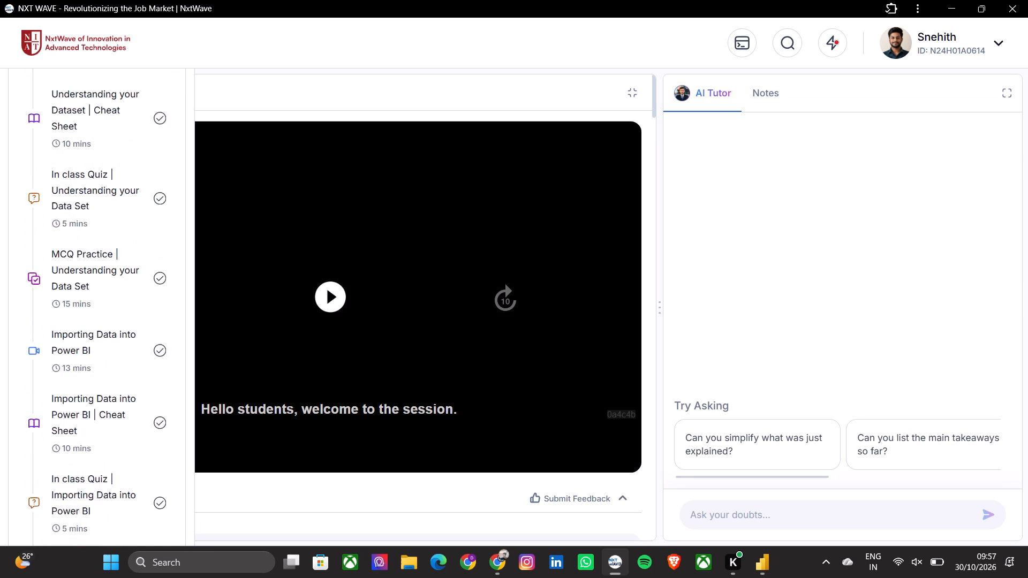
{"action": "scroll", "coordinate": [75, 295], "scroll_direction": "up", "scroll_amount": 4}
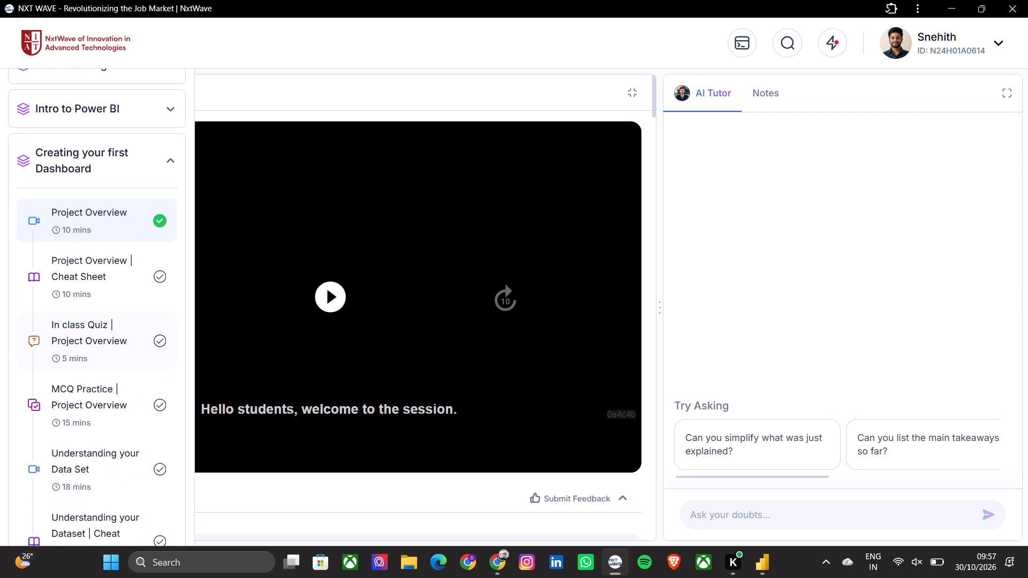
{"action": "scroll", "coordinate": [74, 255], "scroll_direction": "up", "scroll_amount": 1}
{"action": "left_click", "coordinate": [72, 188]}
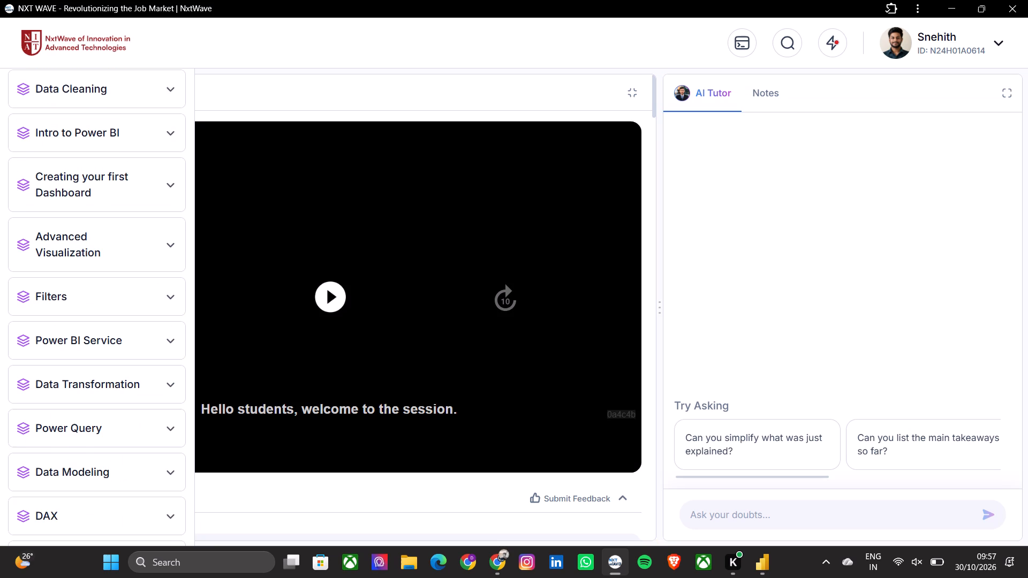
{"action": "left_click", "coordinate": [92, 256]}
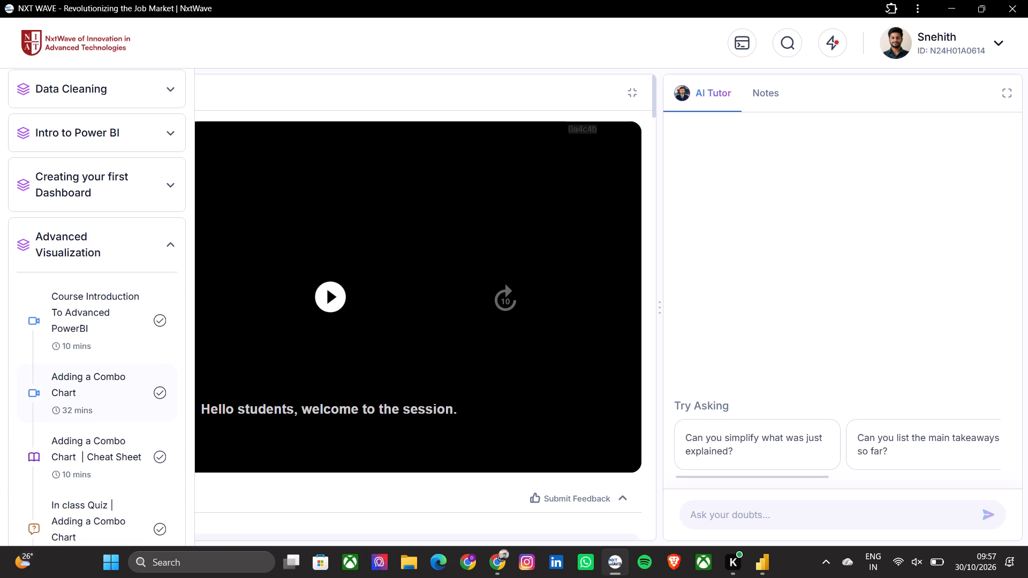
{"action": "left_click", "coordinate": [103, 389]}
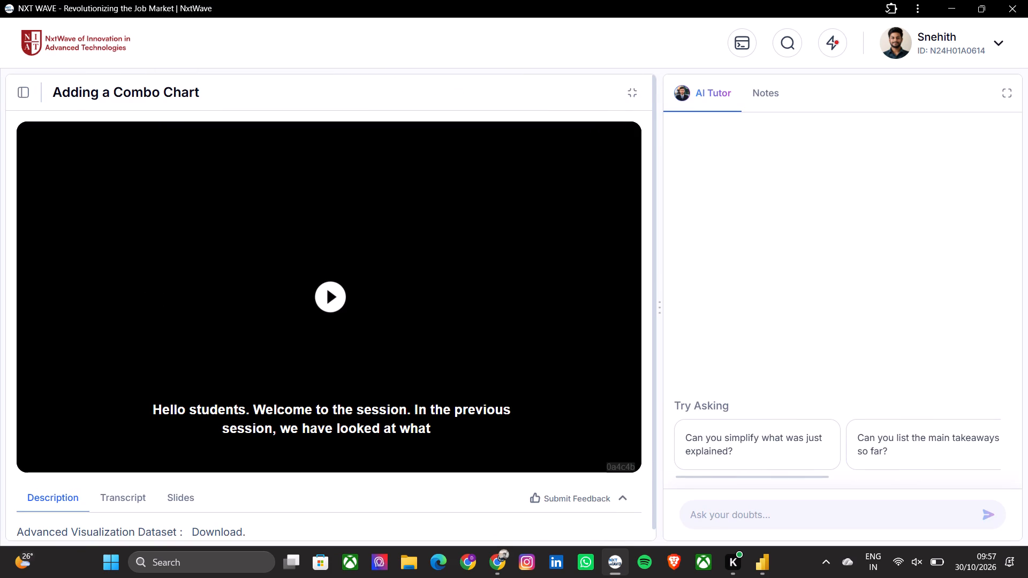
Download the Advanced Visualization dataset from the lesson description.
{"action": "left_click", "coordinate": [226, 530]}
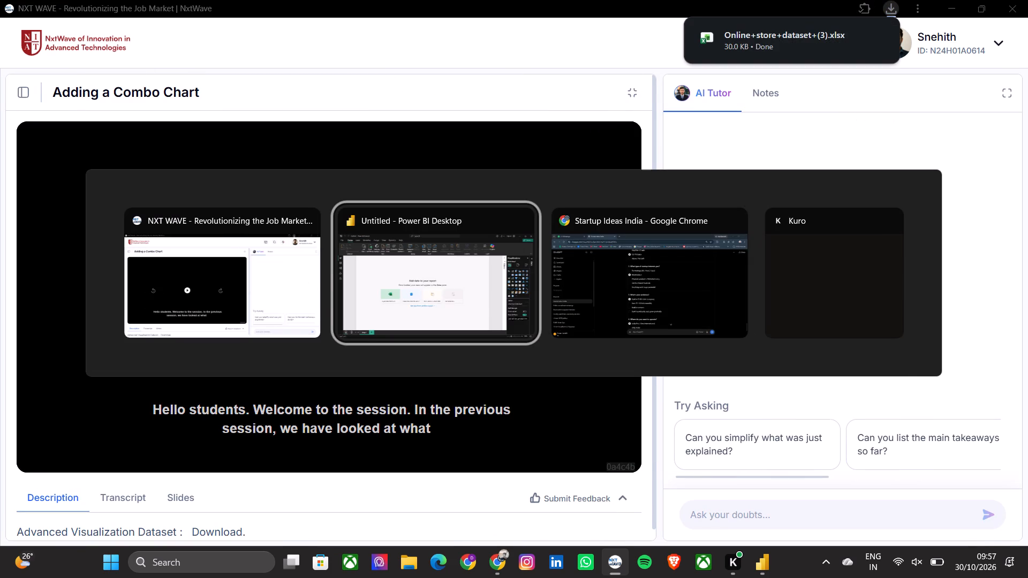
Switch to Power BI Desktop and load Sheet1 from the Excel workbook "Online+store+dataset+(3)" in Downloads.
{"action": "left_click", "coordinate": [226, 331]}
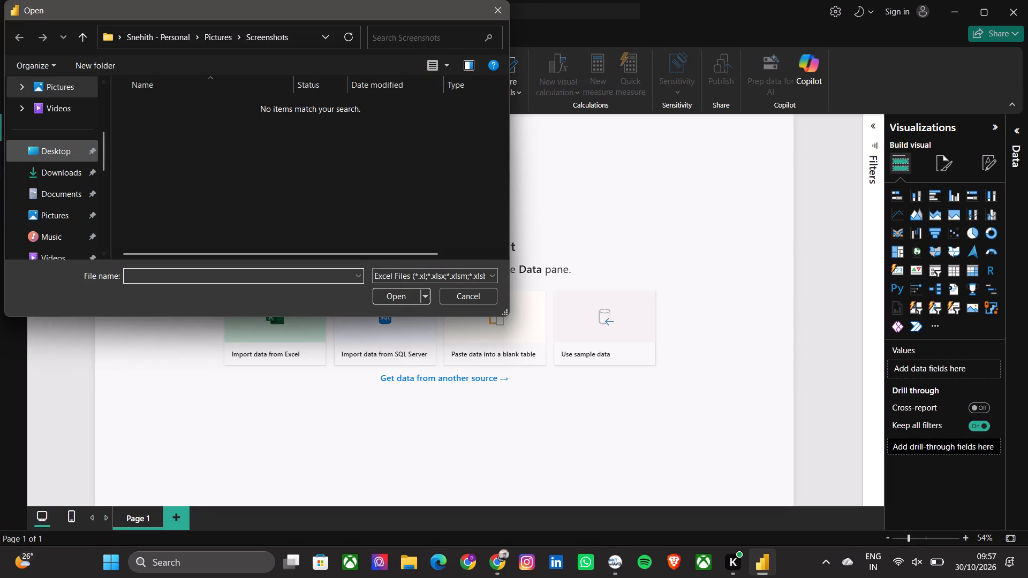
{"action": "left_click", "coordinate": [87, 172]}
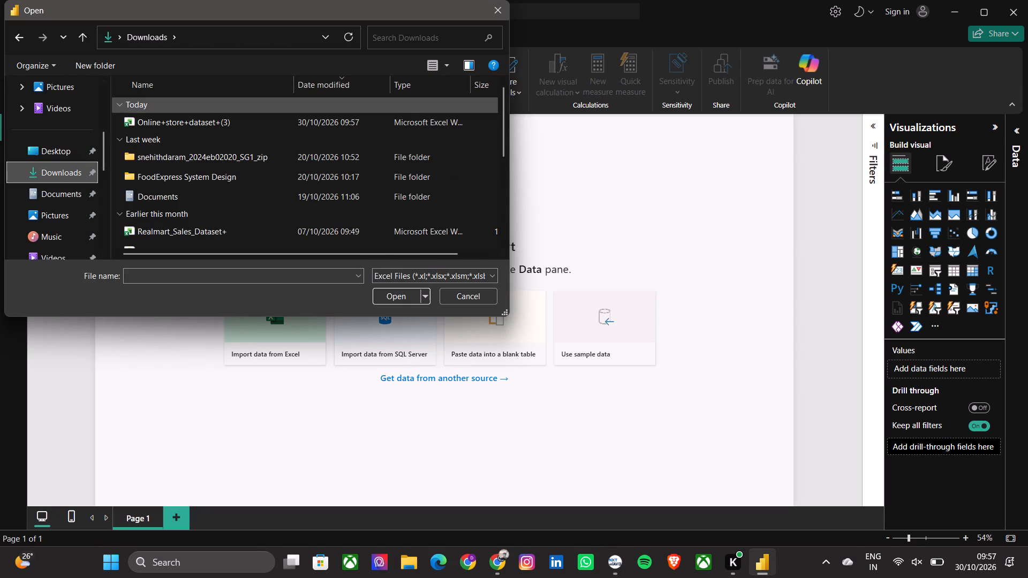
{"action": "double_click", "coordinate": [150, 117]}
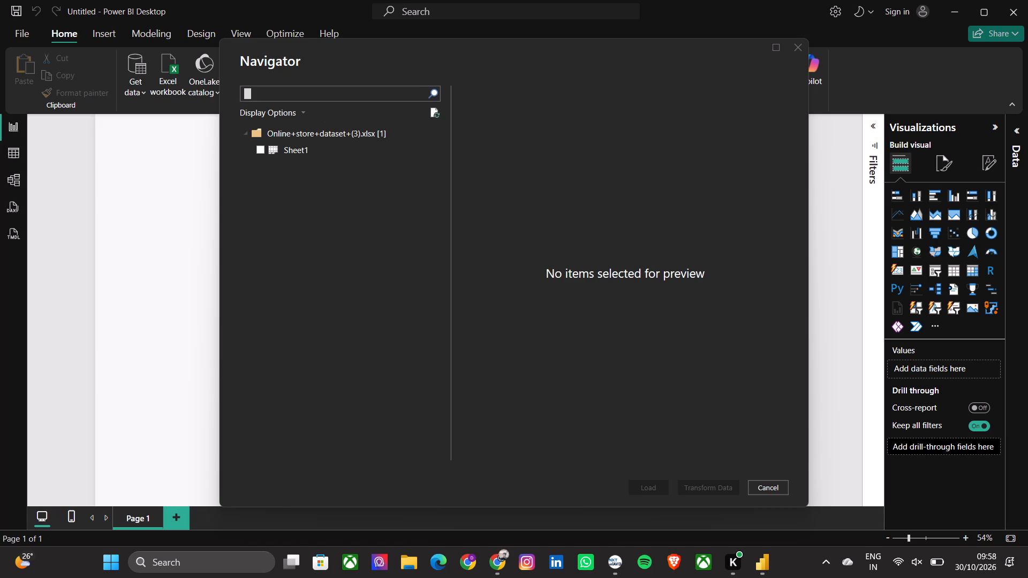
{"action": "left_click", "coordinate": [264, 157]}
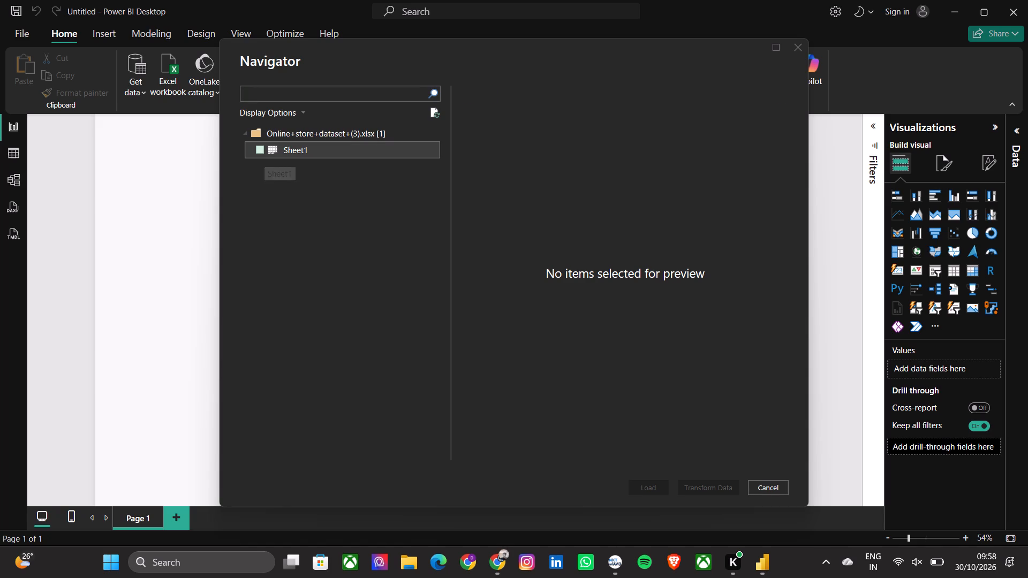
{"action": "left_click", "coordinate": [261, 151]}
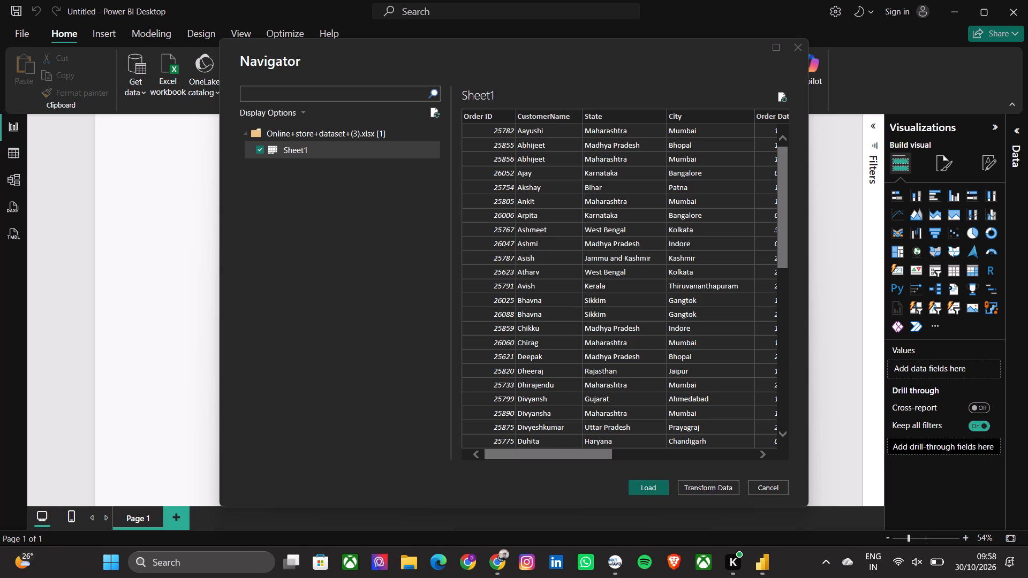
{"action": "left_click", "coordinate": [641, 484]}
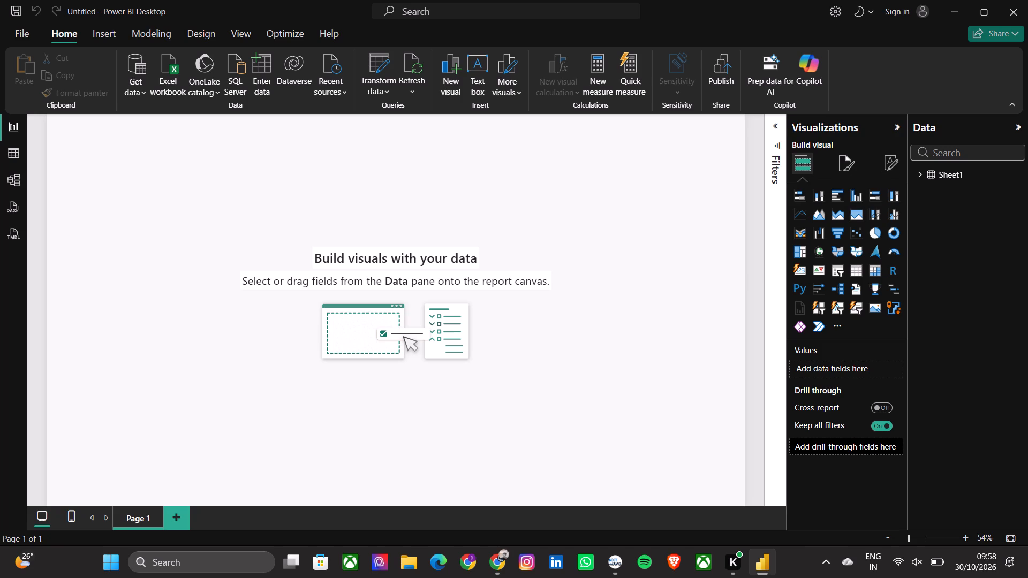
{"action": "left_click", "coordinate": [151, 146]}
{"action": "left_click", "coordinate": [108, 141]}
Add a text box to the report page with bold text formatting.
{"action": "left_click", "coordinate": [479, 69]}
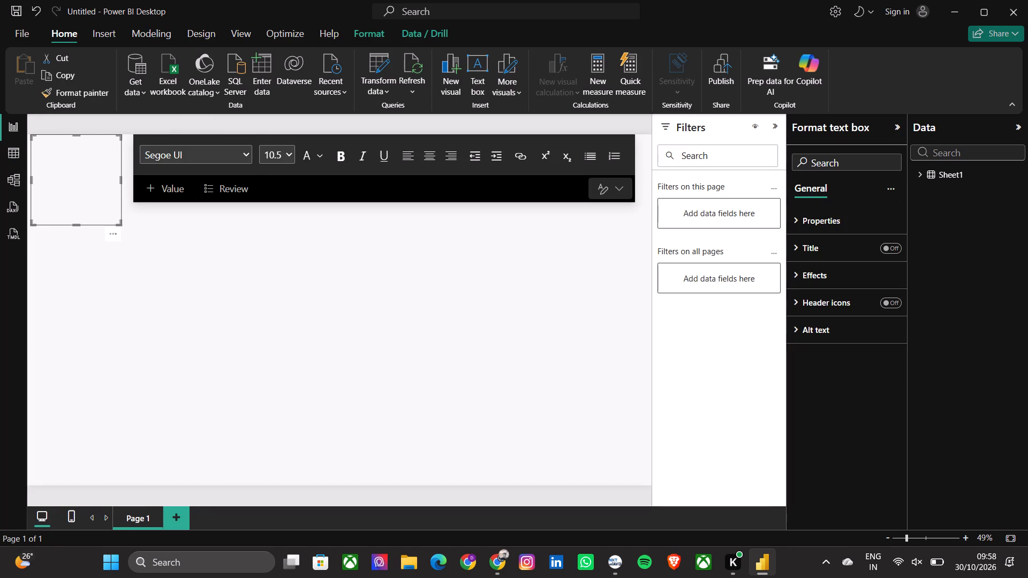
{"action": "left_click", "coordinate": [59, 151]}
{"action": "left_click", "coordinate": [335, 160]}
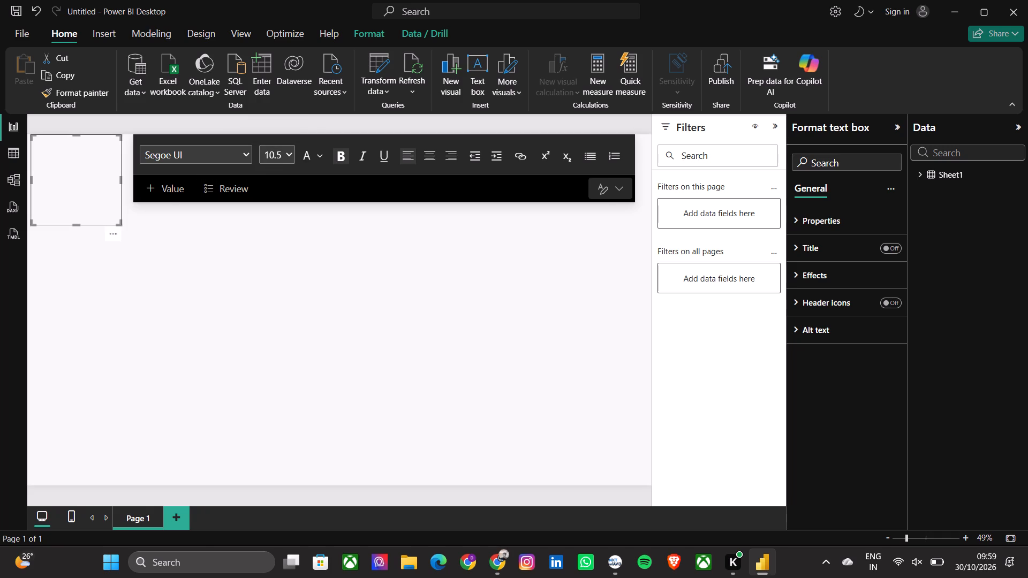
Resize the text box into a wide, short banner at the upper-left corner of the report page.
{"action": "left_click_drag", "start_coordinate": [119, 222], "coordinate": [231, 185]}
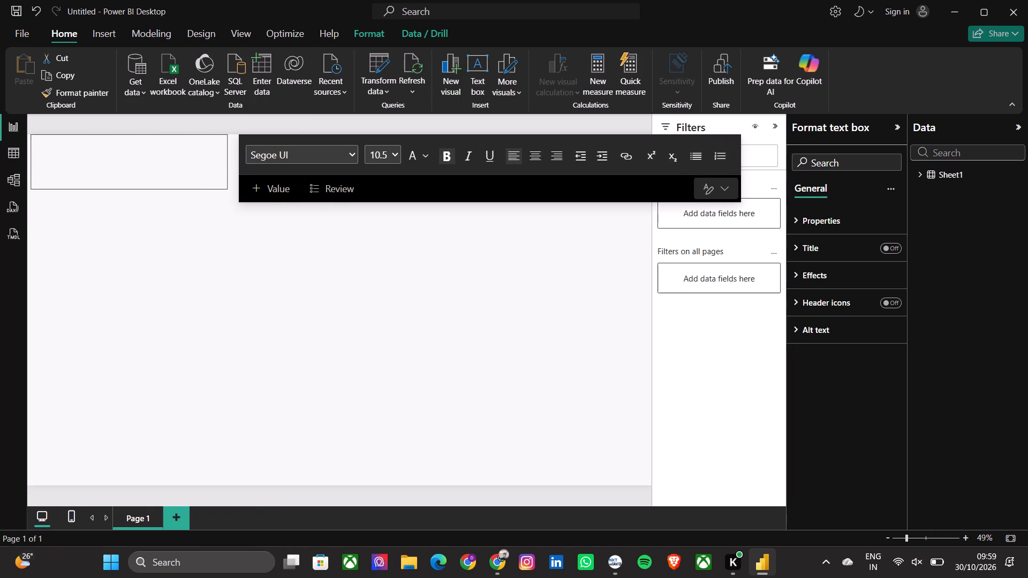
{"action": "left_click_drag", "start_coordinate": [231, 185], "coordinate": [243, 184]}
{"action": "triple_click", "coordinate": [114, 143]}
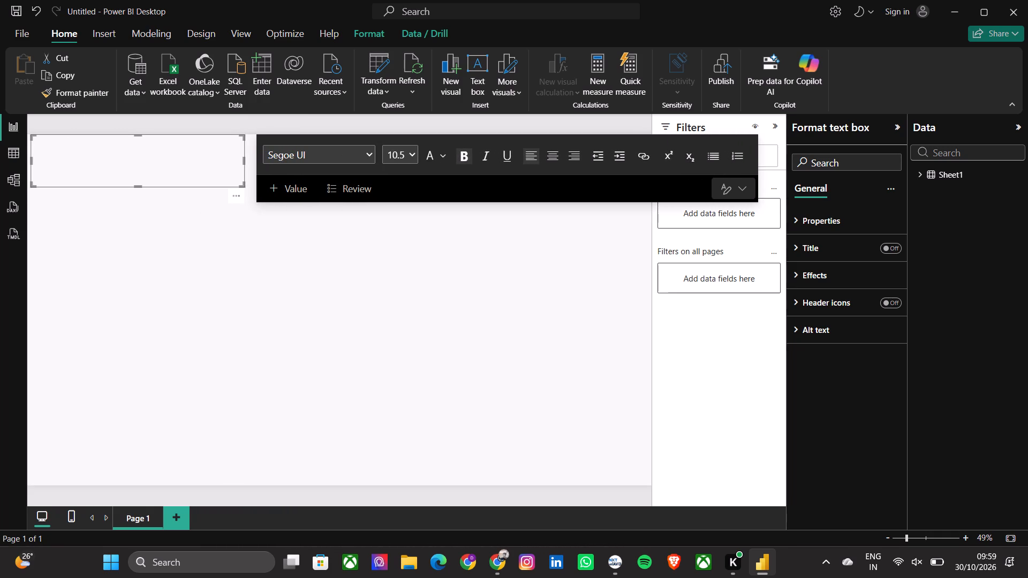
{"action": "left_click", "coordinate": [122, 158]}
{"action": "left_click", "coordinate": [223, 170]}
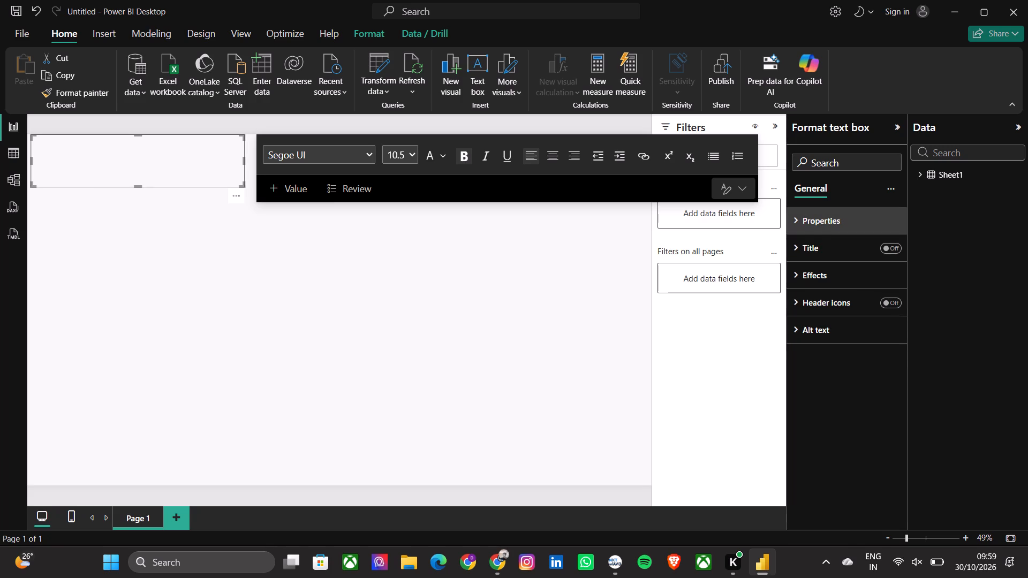
Set the text box's font size to 40.
{"action": "left_click", "coordinate": [825, 244]}
{"action": "left_click", "coordinate": [825, 275]}
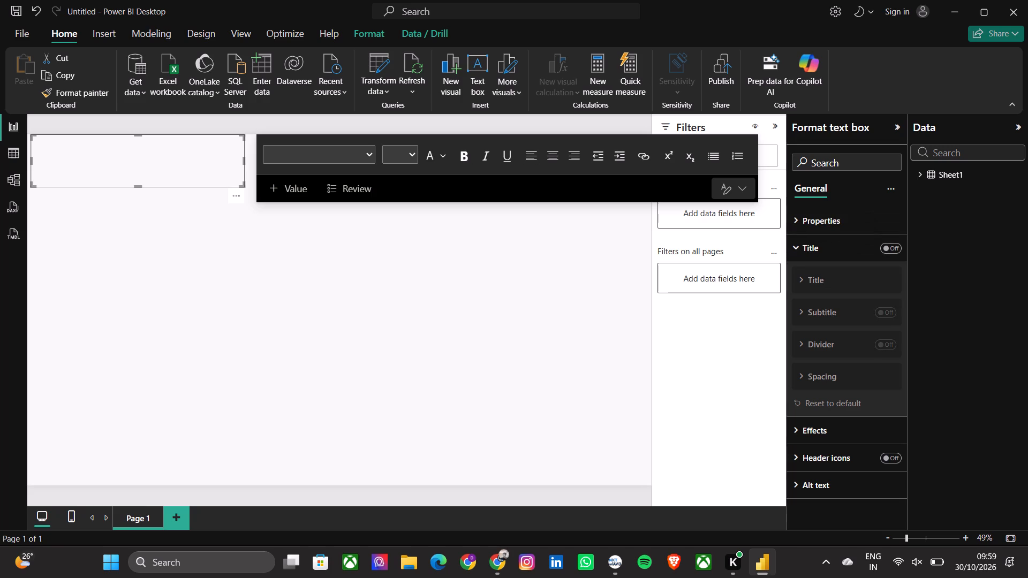
{"action": "left_click", "coordinate": [312, 162]}
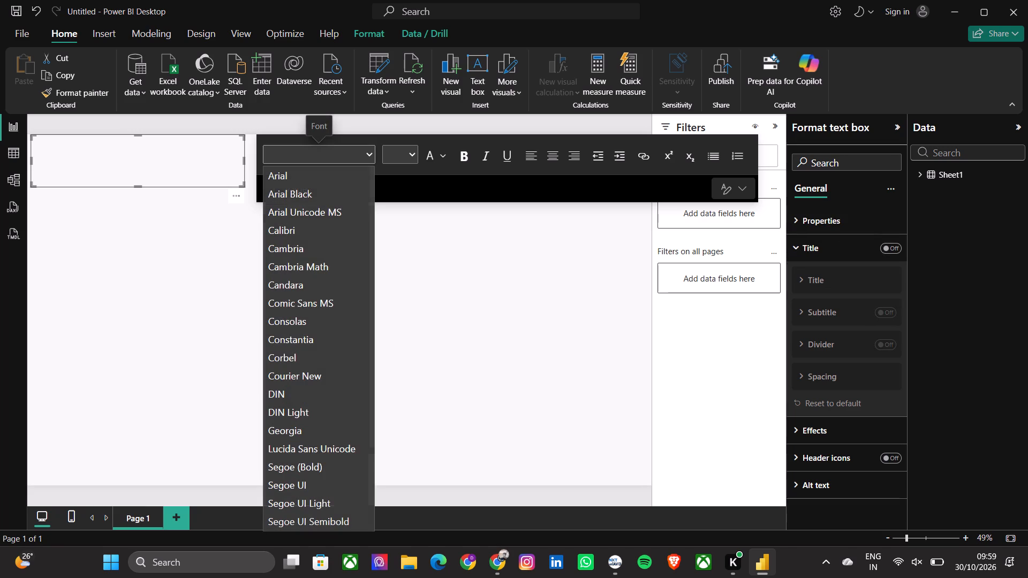
{"action": "left_click", "coordinate": [411, 154]}
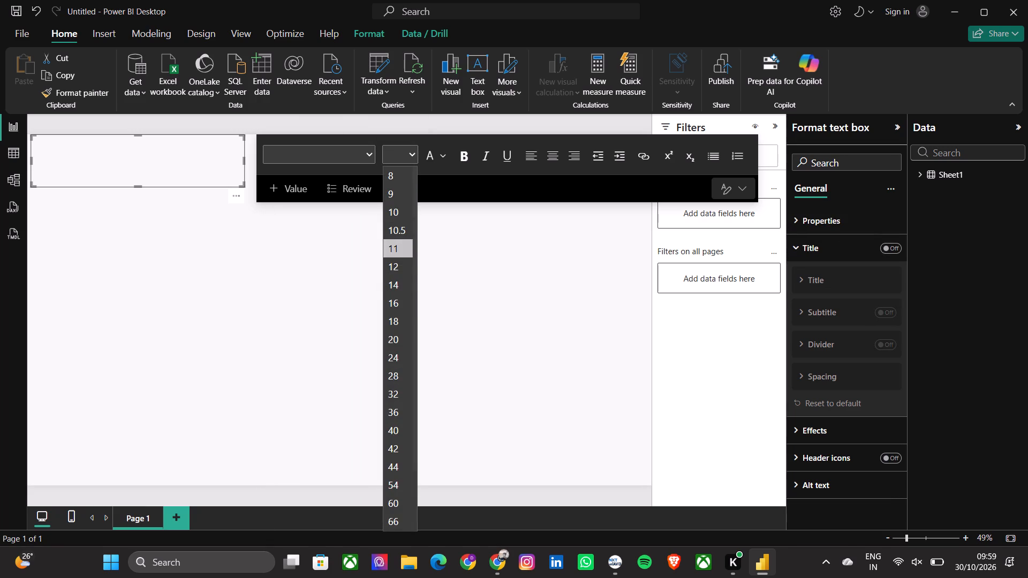
{"action": "left_click", "coordinate": [387, 421]}
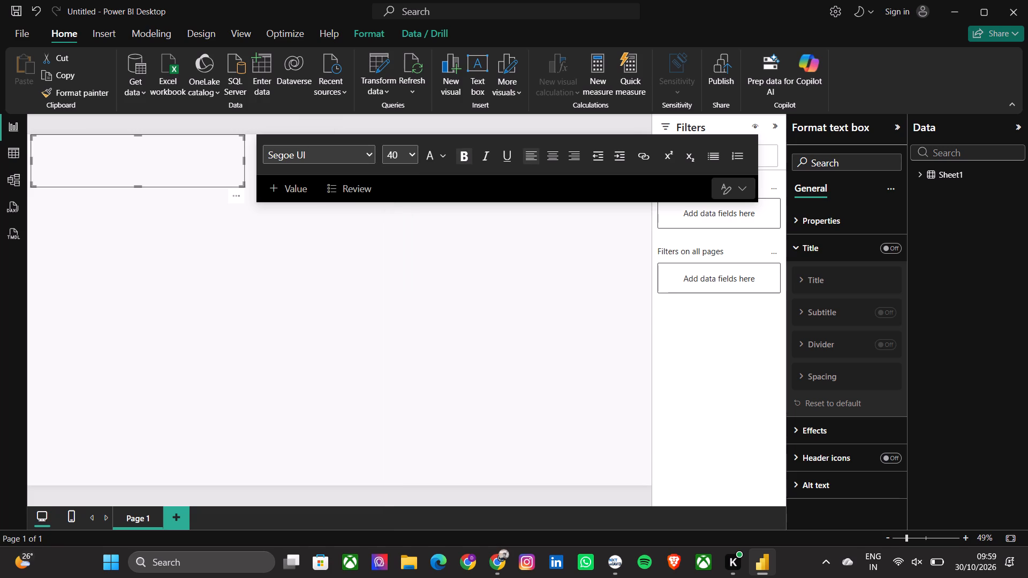
Enter "Online Store Dashboard" as the text of the text box.
{"action": "left_click", "coordinate": [203, 155]}
{"action": "left_click", "coordinate": [203, 155]}
{"action": "left_click", "coordinate": [86, 153]}
{"action": "key", "text": "n"}
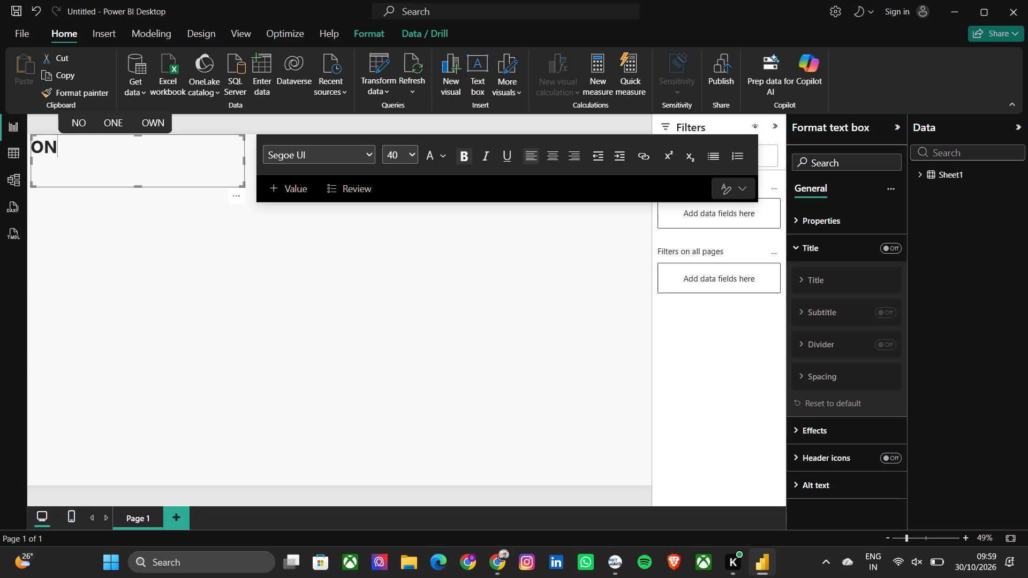
{"action": "key", "text": "l"}
{"action": "key", "text": "BackSpace"}
{"action": "key", "text": "BackSpace"}
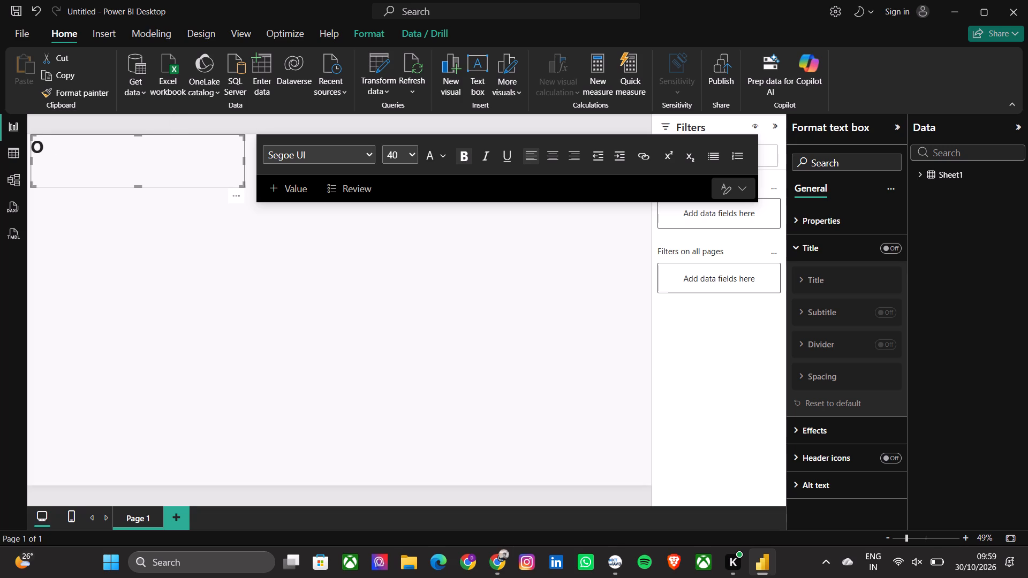
{"action": "type", "text": "nline"}
{"action": "key", "text": "space"}
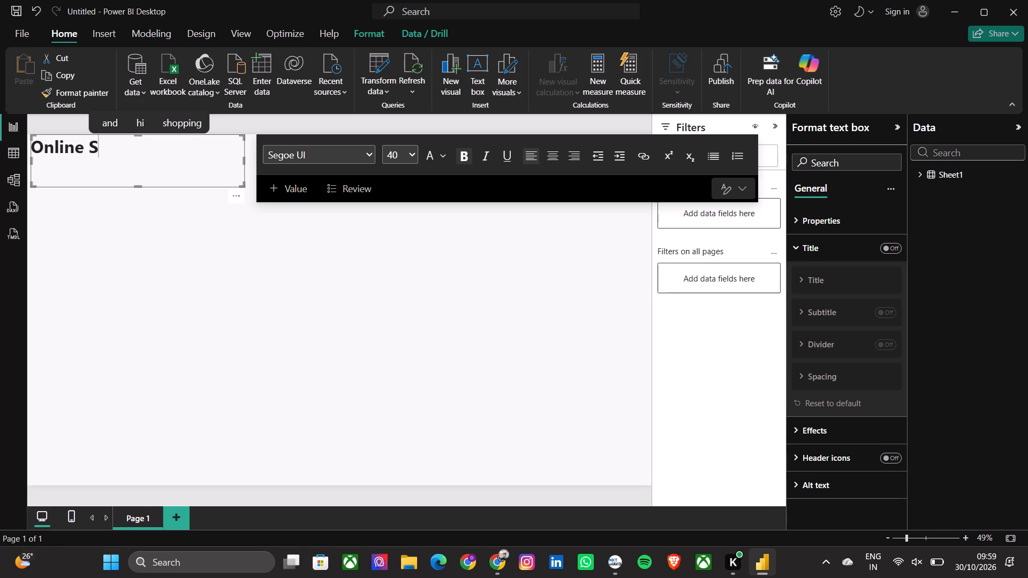
{"action": "type", "text": "tore"}
{"action": "key", "text": "space"}
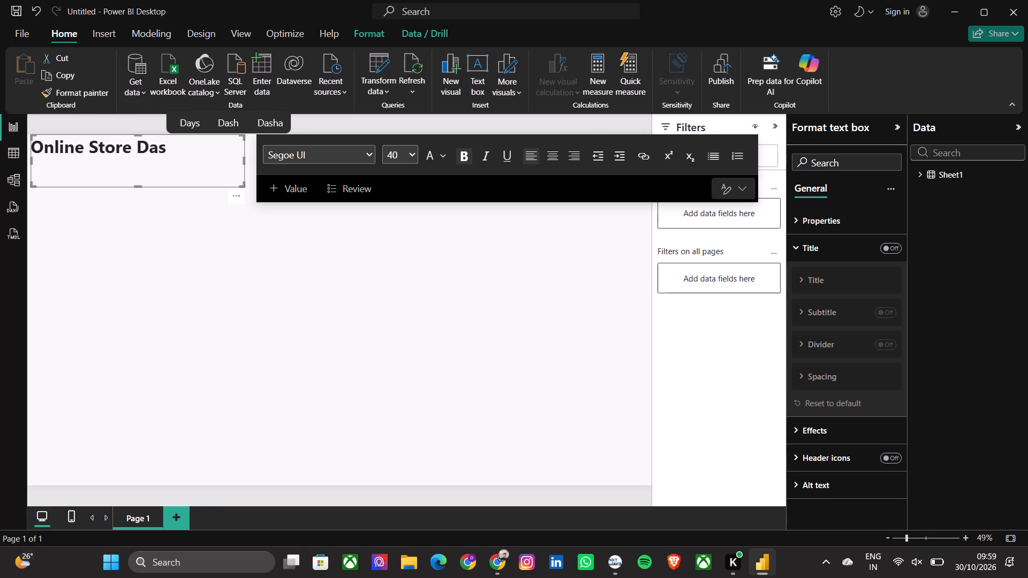
{"action": "type", "text": "hboard"}
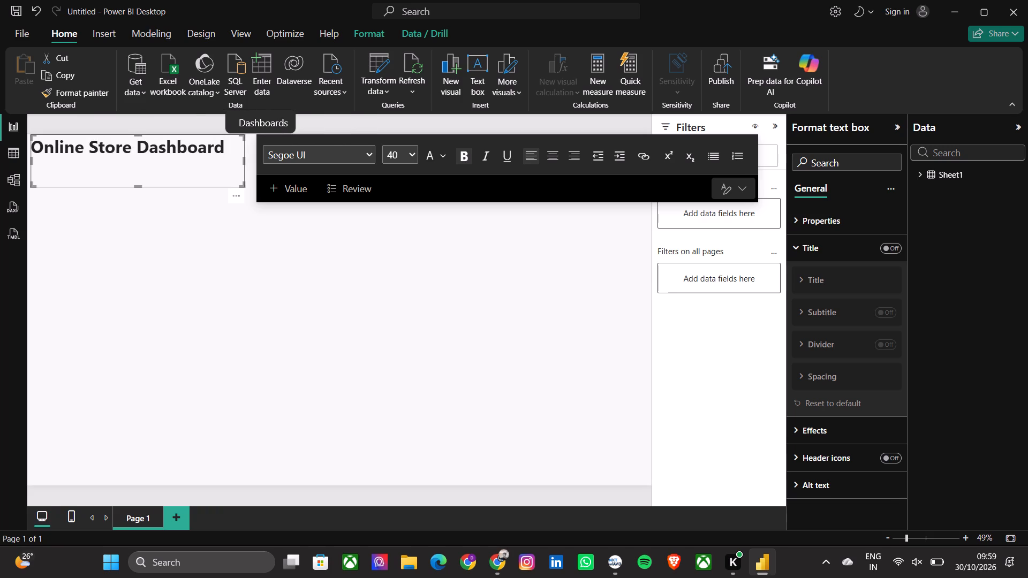
Shrink the text box's width and height to fit tightly around the Online Store Dashboard text.
{"action": "left_click_drag", "start_coordinate": [244, 158], "coordinate": [226, 157]}
{"action": "left_click_drag", "start_coordinate": [224, 182], "coordinate": [224, 161]}
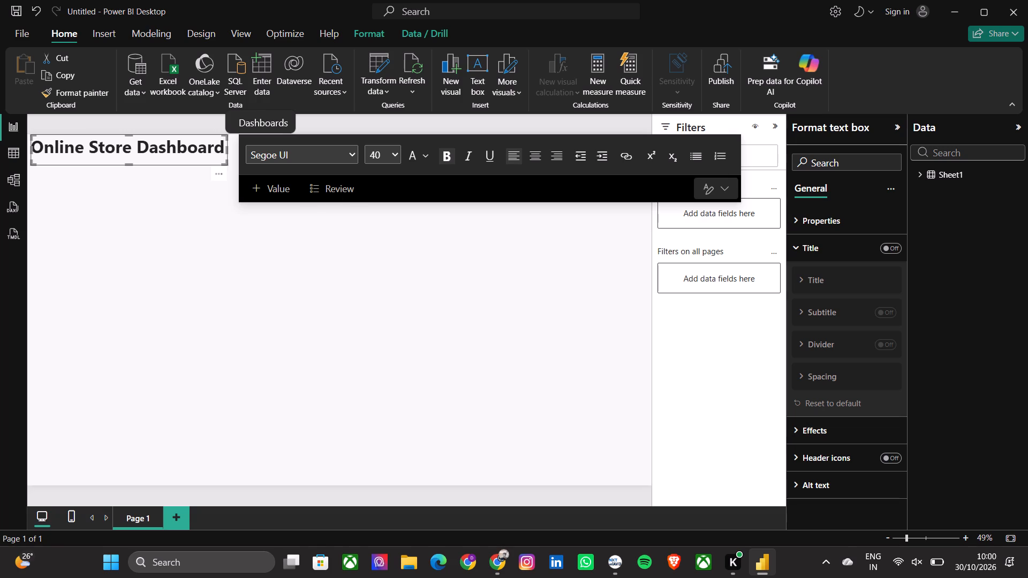
Turn on the text box's Title setting and format it as Heading 2 with a black background color.
{"action": "left_click", "coordinate": [884, 247]}
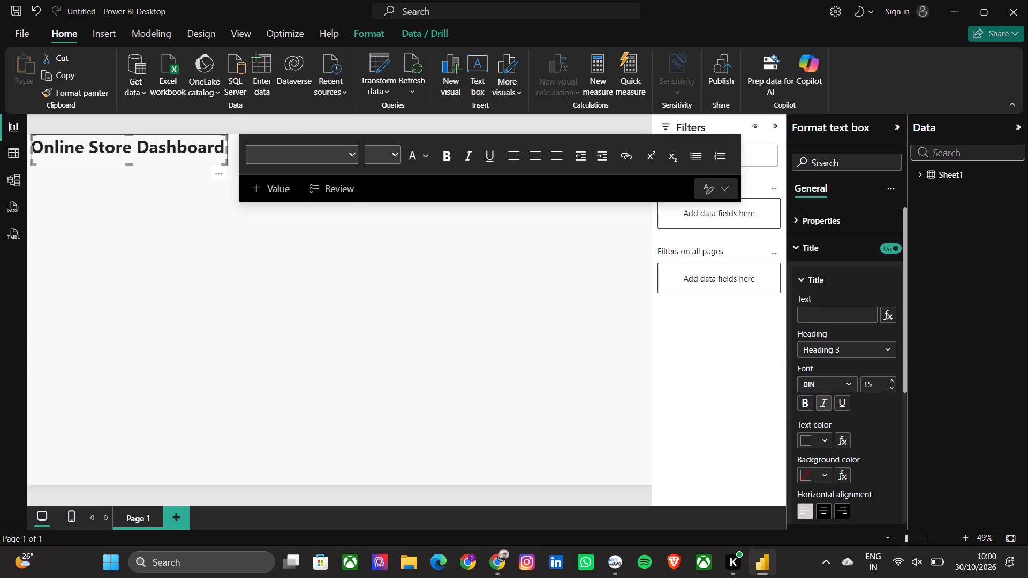
{"action": "left_click", "coordinate": [885, 348]}
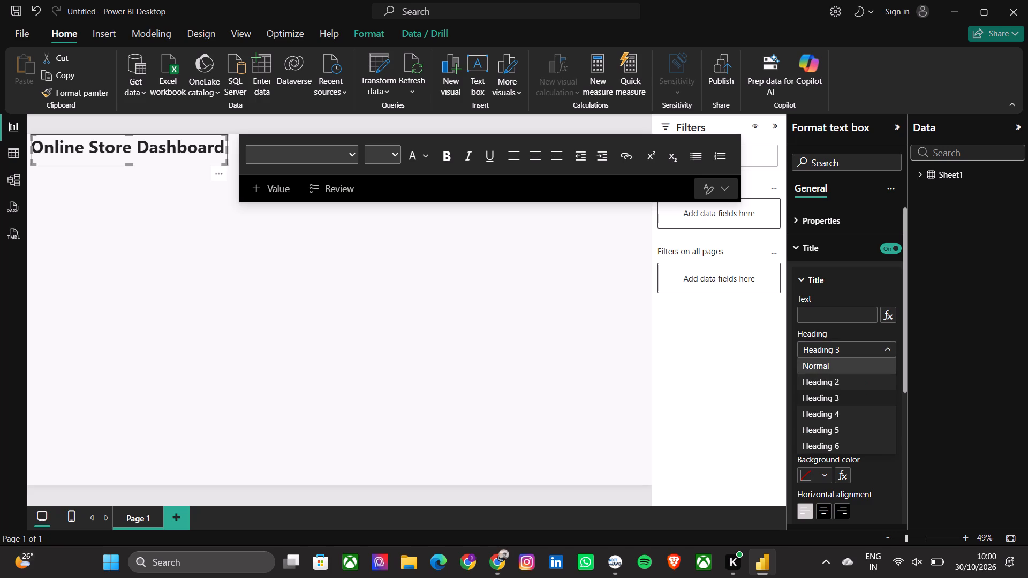
{"action": "left_click", "coordinate": [834, 377]}
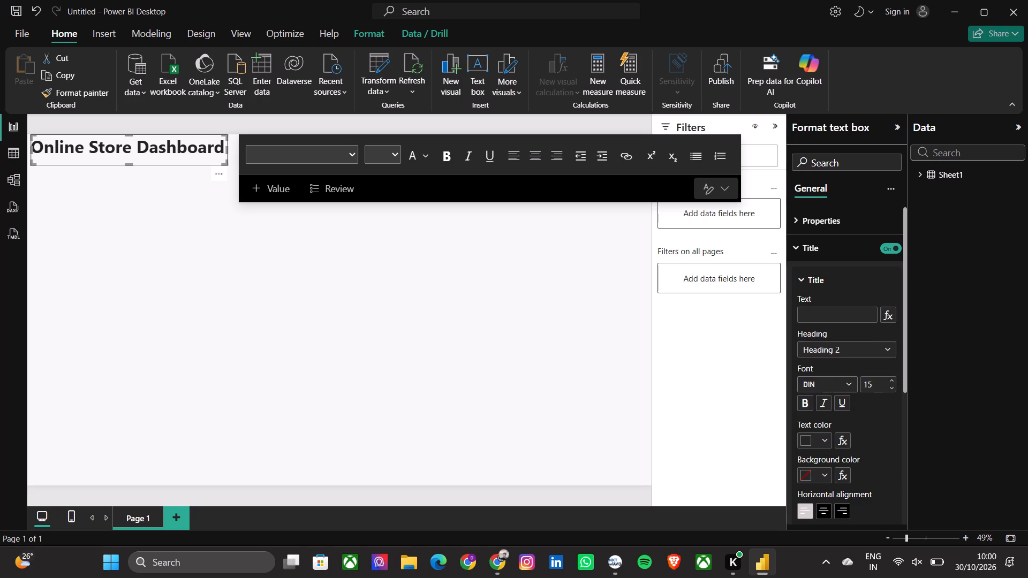
{"action": "scroll", "coordinate": [868, 405], "scroll_direction": "down", "scroll_amount": 2}
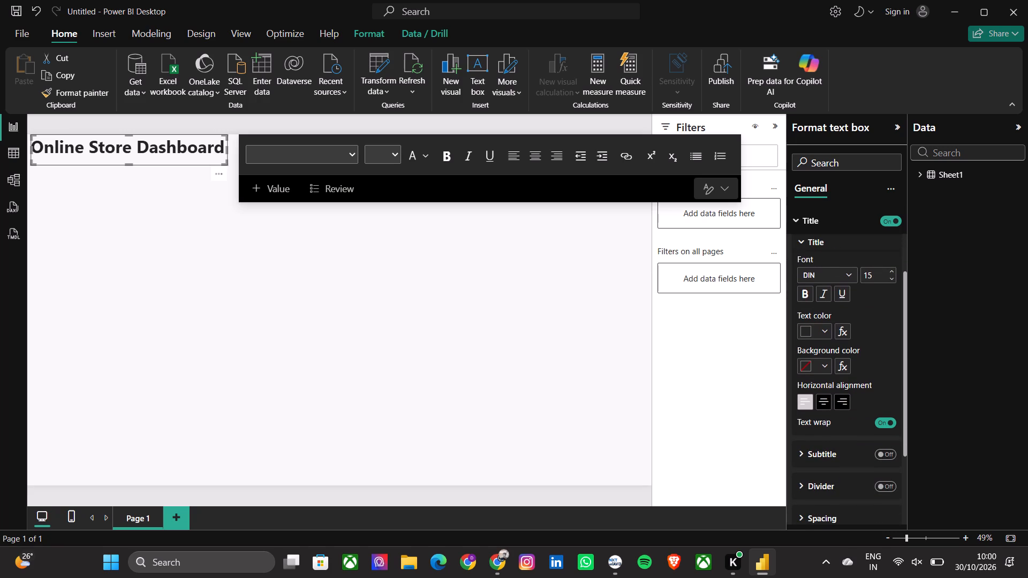
{"action": "left_click", "coordinate": [823, 367]}
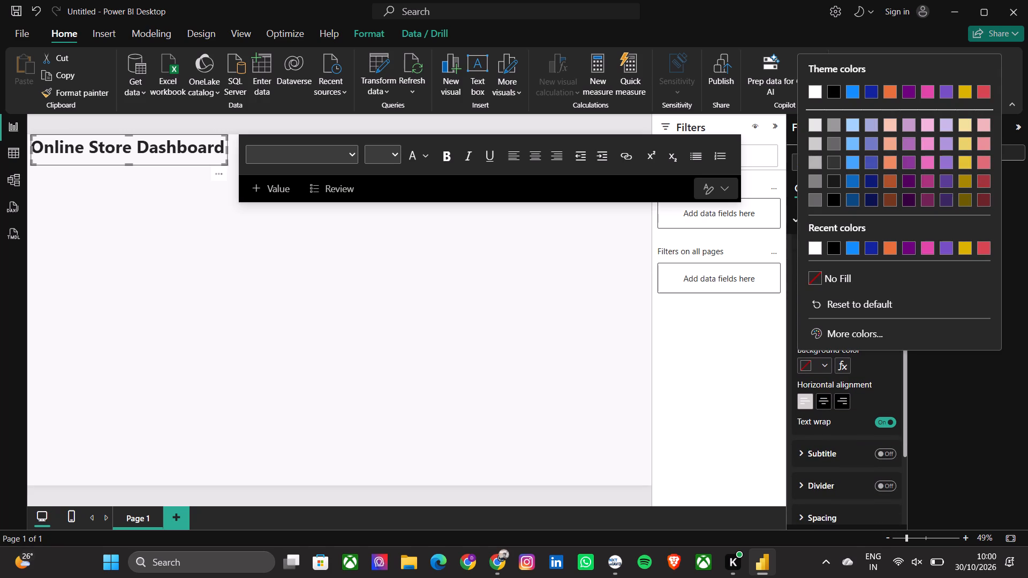
{"action": "left_click", "coordinate": [834, 250]}
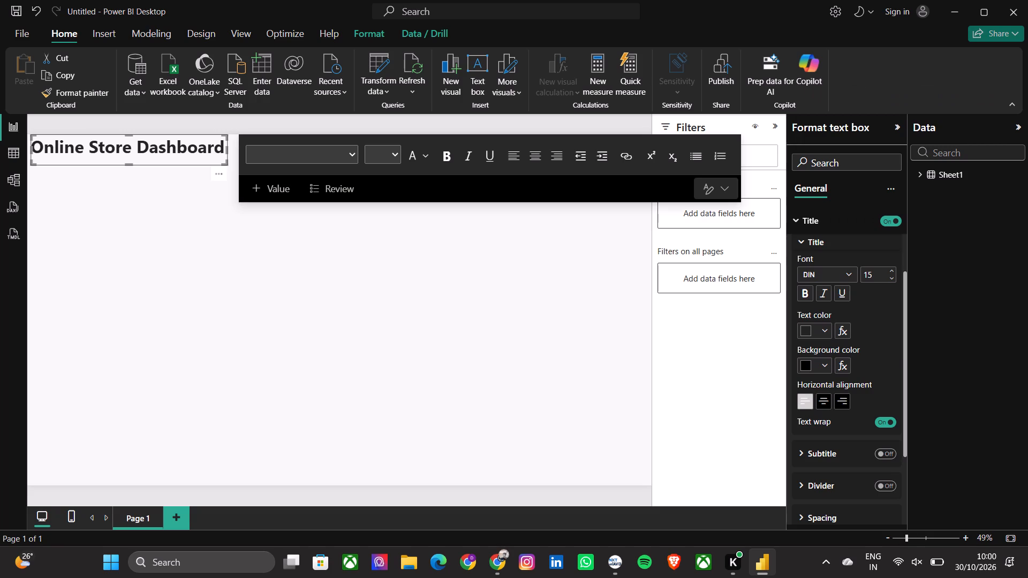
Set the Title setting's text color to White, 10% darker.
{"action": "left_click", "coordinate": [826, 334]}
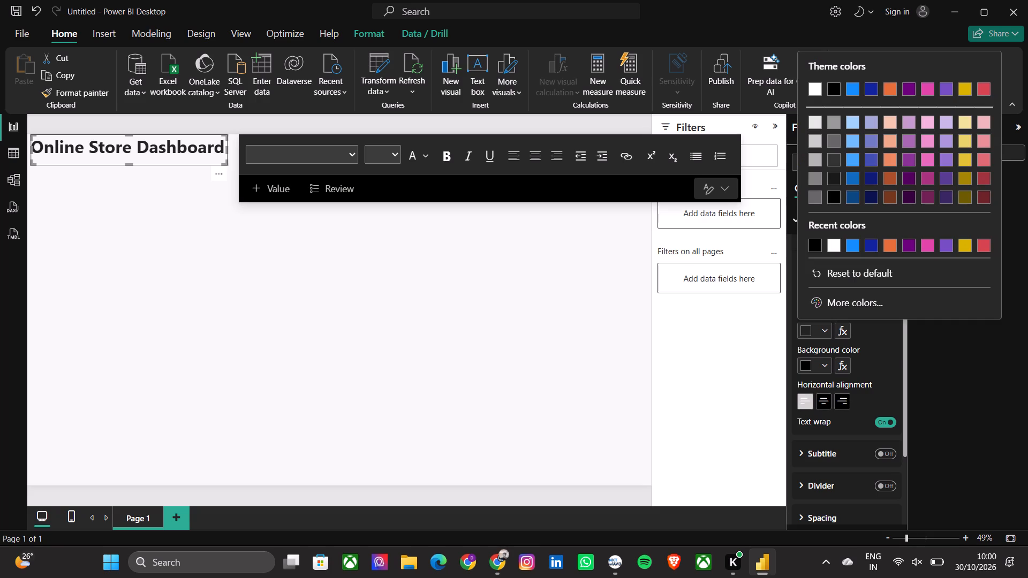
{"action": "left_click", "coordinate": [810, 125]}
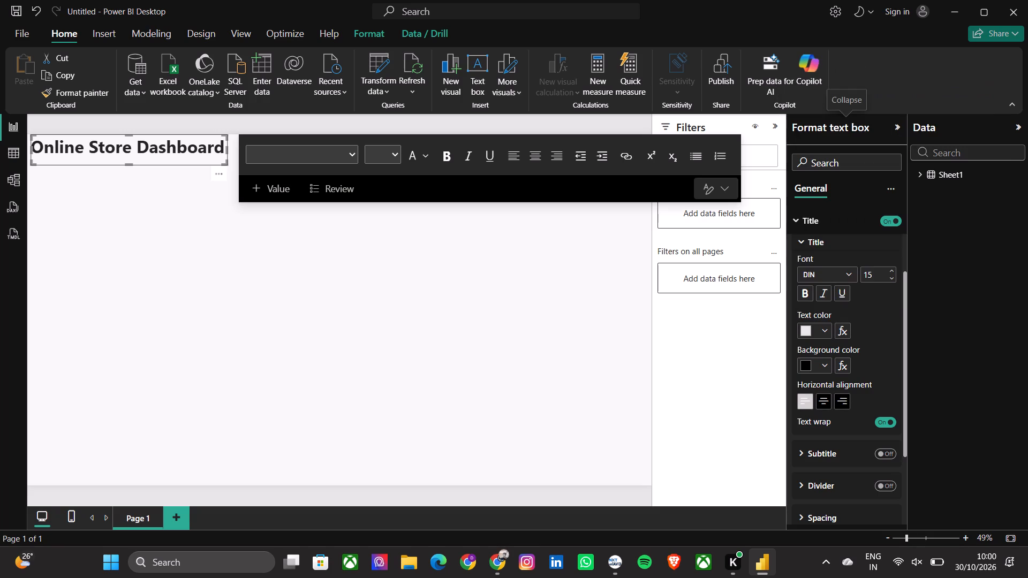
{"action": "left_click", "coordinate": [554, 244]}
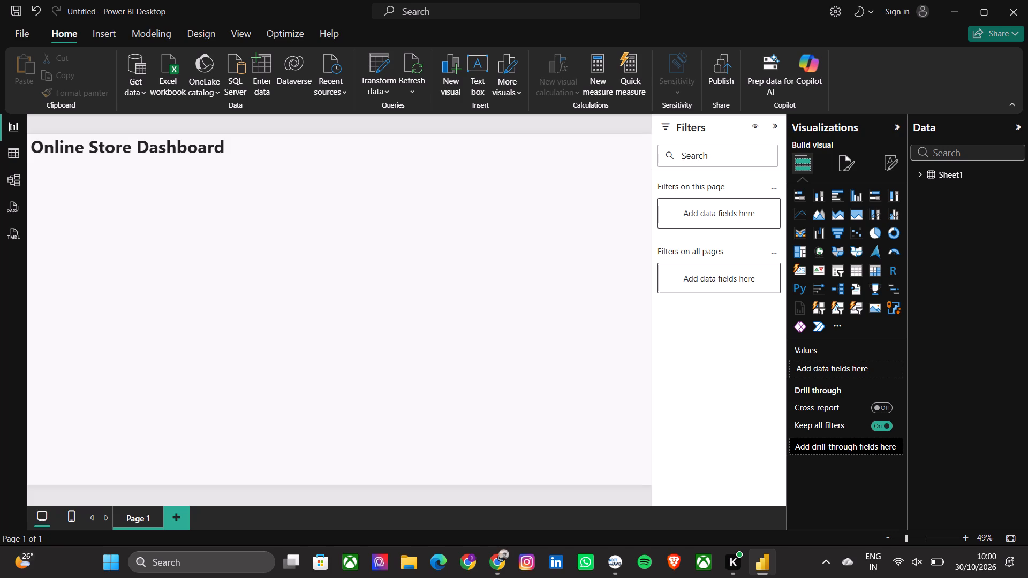
Turn on the Online Store Dashboard text box's background effect and set its color to black.
{"action": "left_click", "coordinate": [212, 140]}
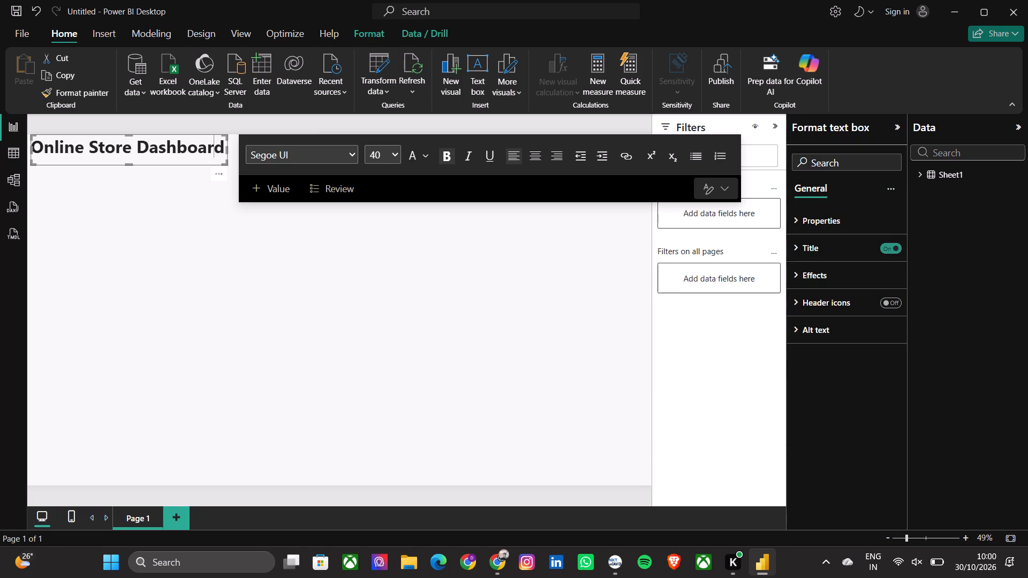
{"action": "left_click", "coordinate": [839, 271]}
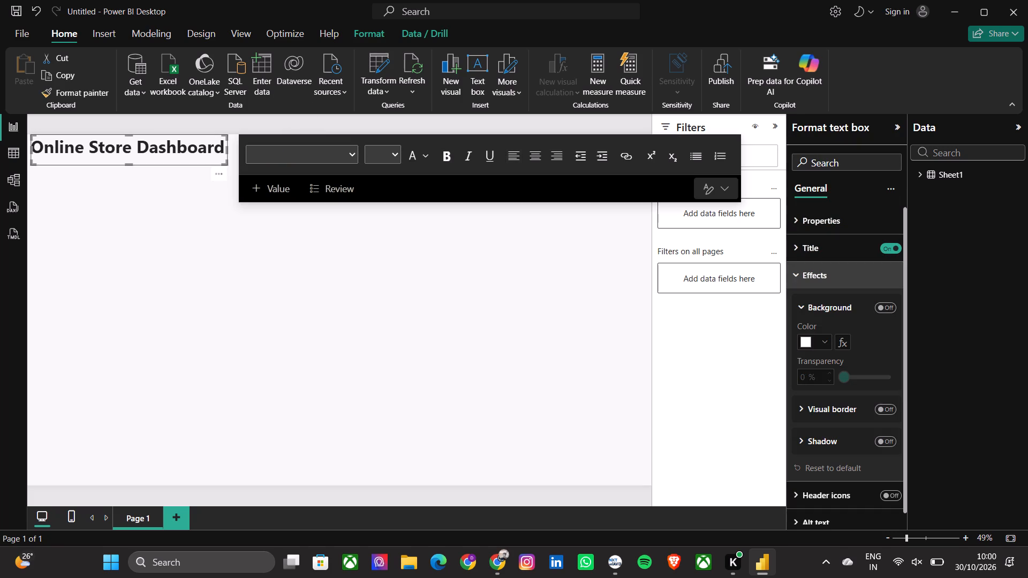
{"action": "left_click", "coordinate": [827, 343]}
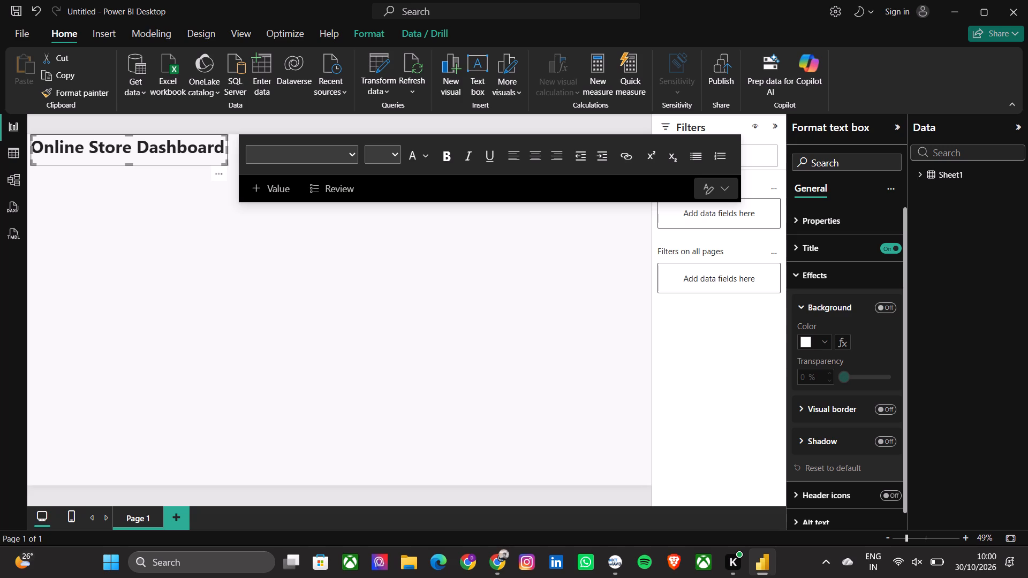
{"action": "left_click", "coordinate": [882, 309]}
{"action": "left_click", "coordinate": [821, 344]}
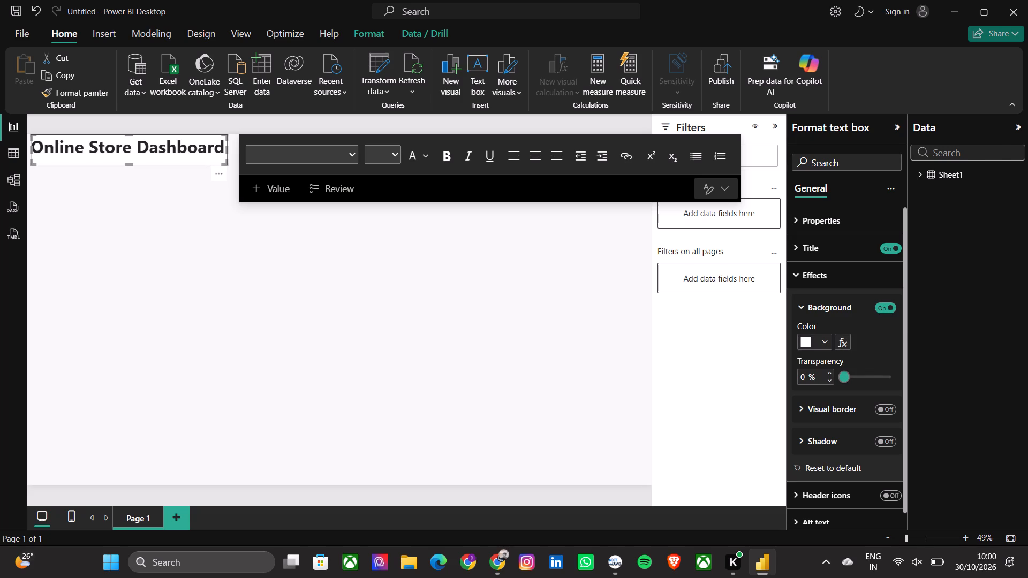
{"action": "left_click", "coordinate": [828, 260]}
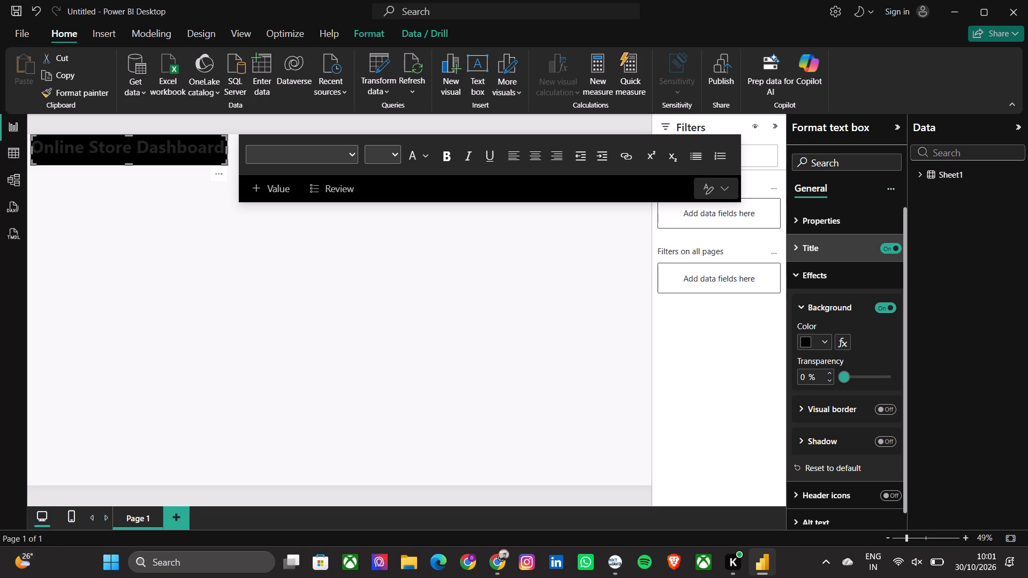
Set the text color in the text box's Title setting to white.
{"action": "scroll", "coordinate": [829, 423], "scroll_direction": "down", "scroll_amount": 1}
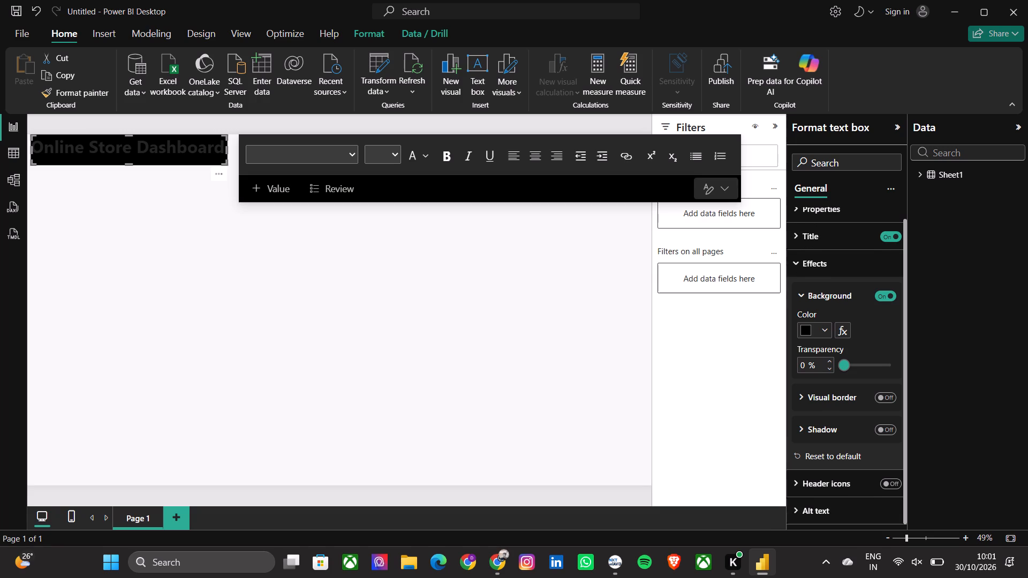
{"action": "scroll", "coordinate": [829, 423], "scroll_direction": "down", "scroll_amount": 1}
{"action": "left_click", "coordinate": [845, 241]}
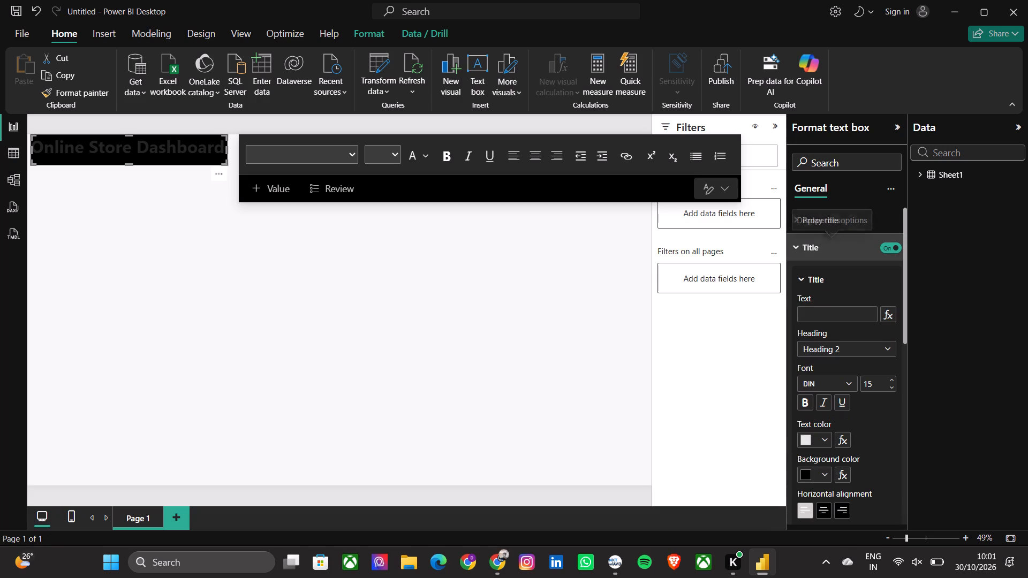
{"action": "left_click", "coordinate": [820, 439]}
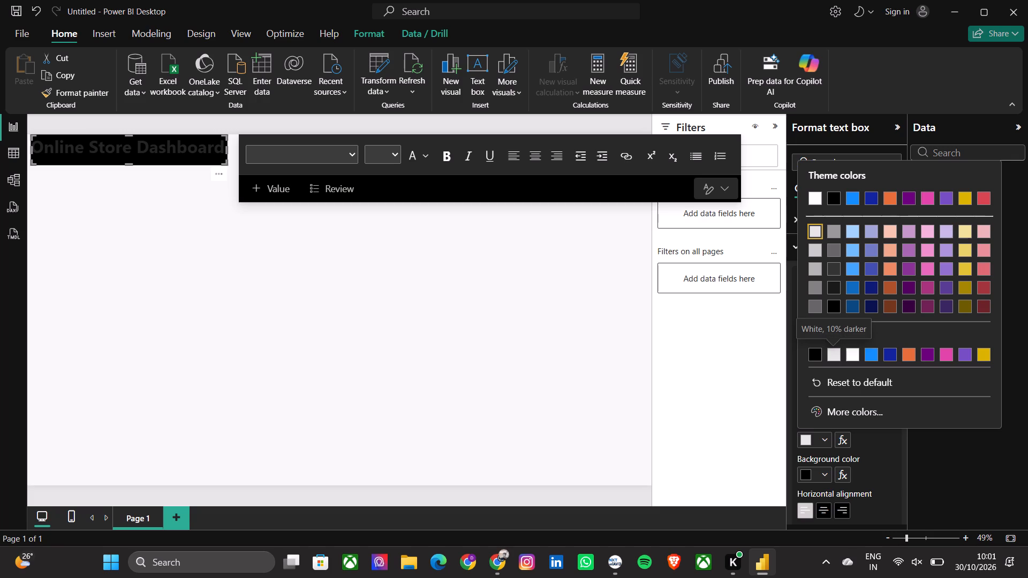
{"action": "left_click", "coordinate": [850, 358]}
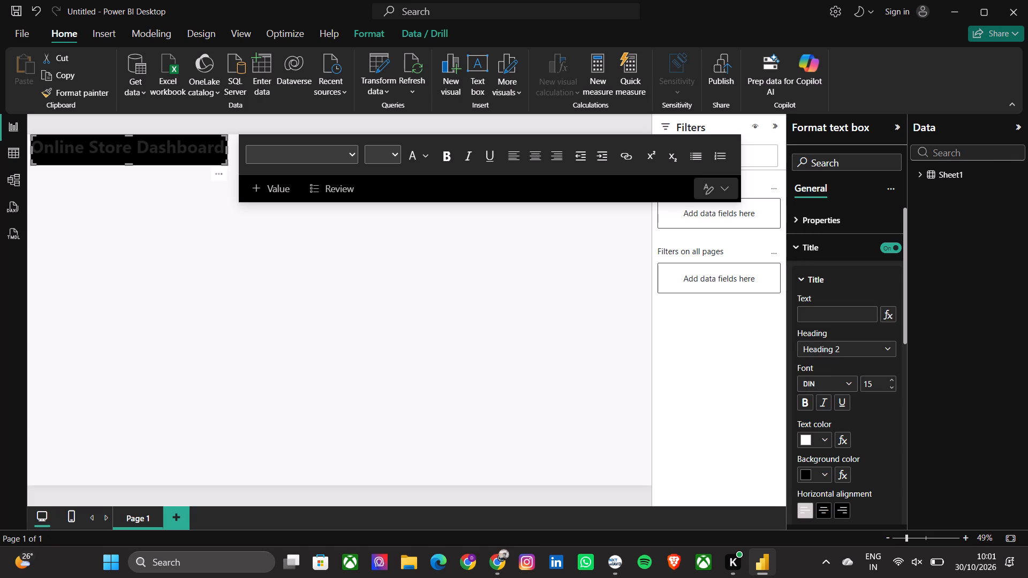
Look through the text box's Title and Effects settings, including the Visual border and Shadow options.
{"action": "scroll", "coordinate": [867, 483], "scroll_direction": "down", "scroll_amount": 3}
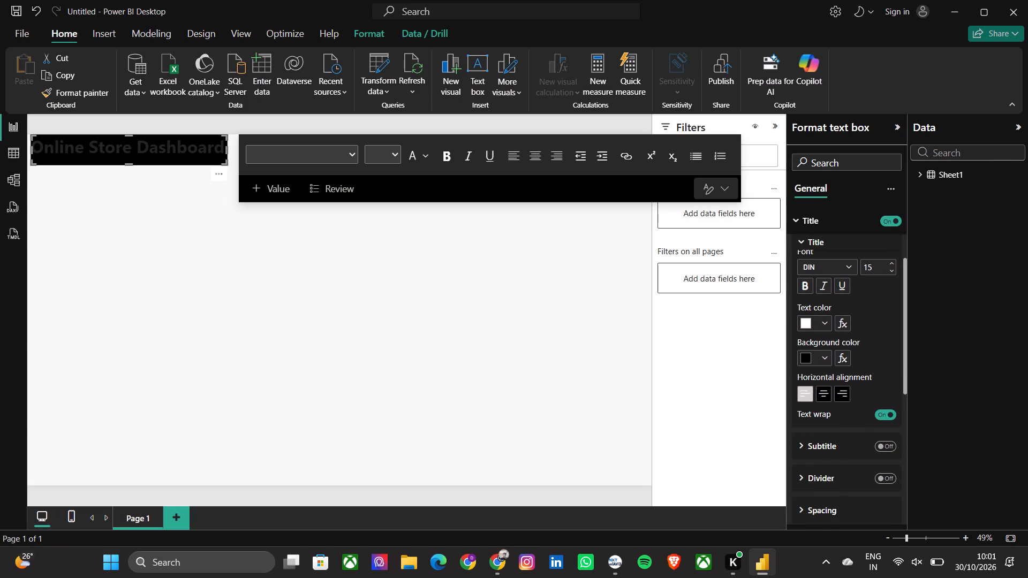
{"action": "scroll", "coordinate": [876, 347], "scroll_direction": "up", "scroll_amount": 1}
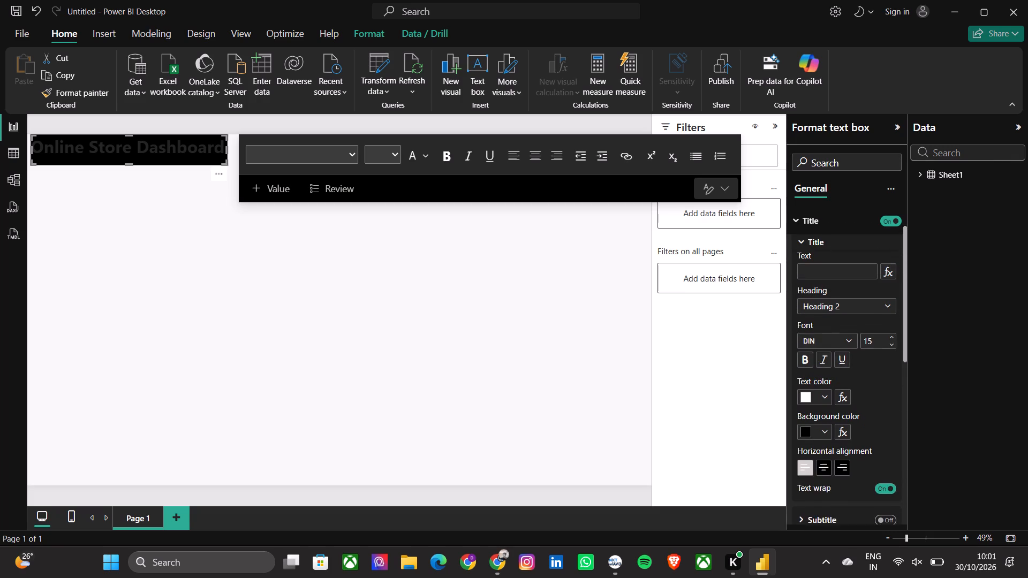
{"action": "scroll", "coordinate": [876, 347], "scroll_direction": "up", "scroll_amount": 1}
{"action": "scroll", "coordinate": [843, 225], "scroll_direction": "up", "scroll_amount": 1}
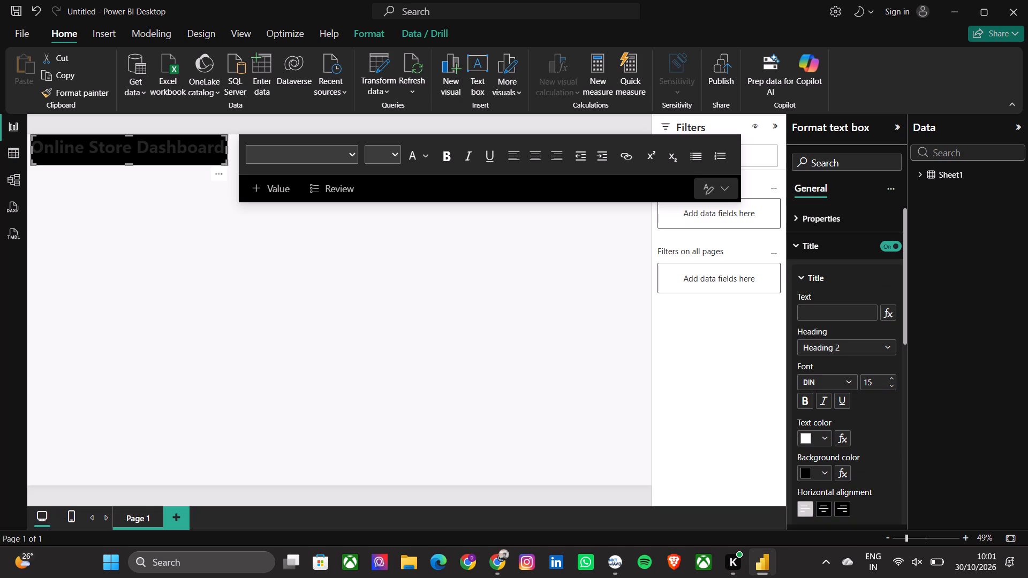
{"action": "scroll", "coordinate": [851, 377], "scroll_direction": "down", "scroll_amount": 5}
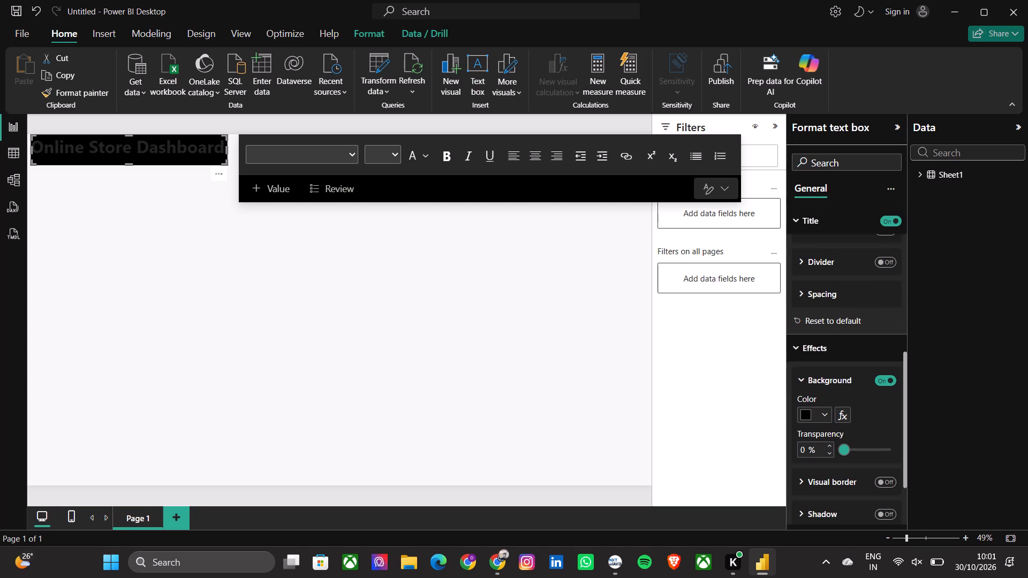
{"action": "scroll", "coordinate": [831, 357], "scroll_direction": "down", "scroll_amount": 5}
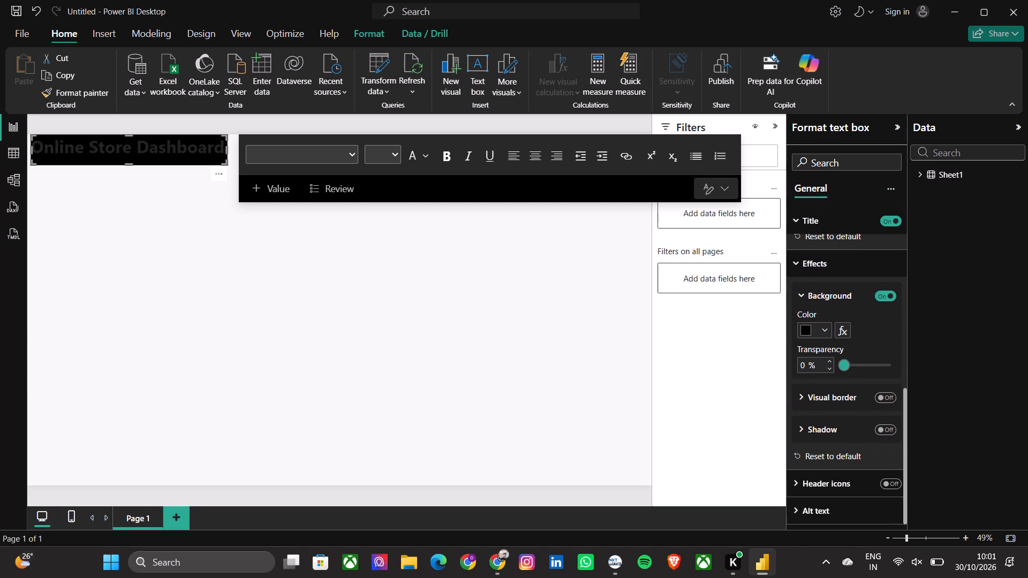
{"action": "left_click", "coordinate": [835, 437]}
{"action": "left_click", "coordinate": [822, 410]}
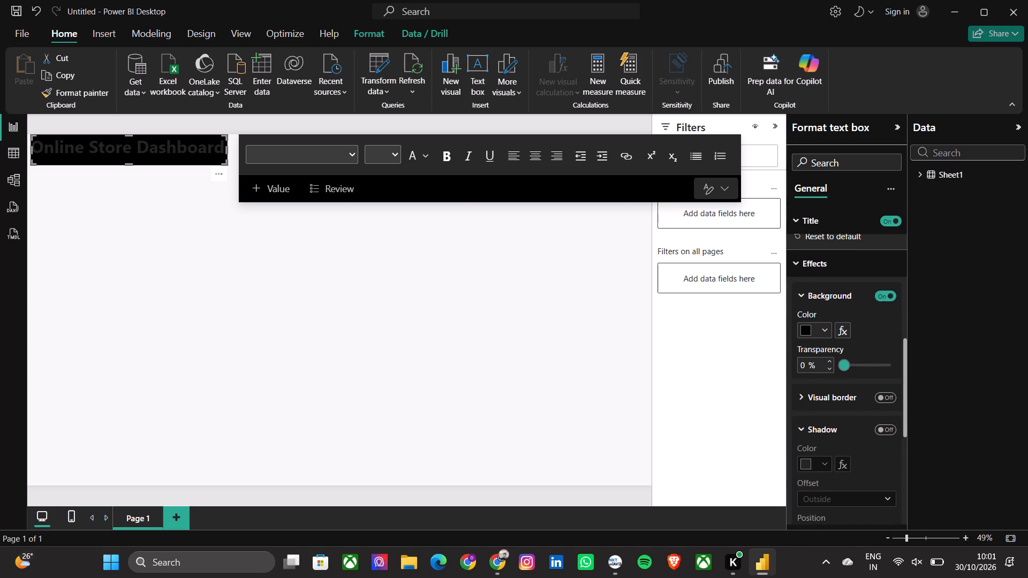
{"action": "left_click", "coordinate": [806, 400]}
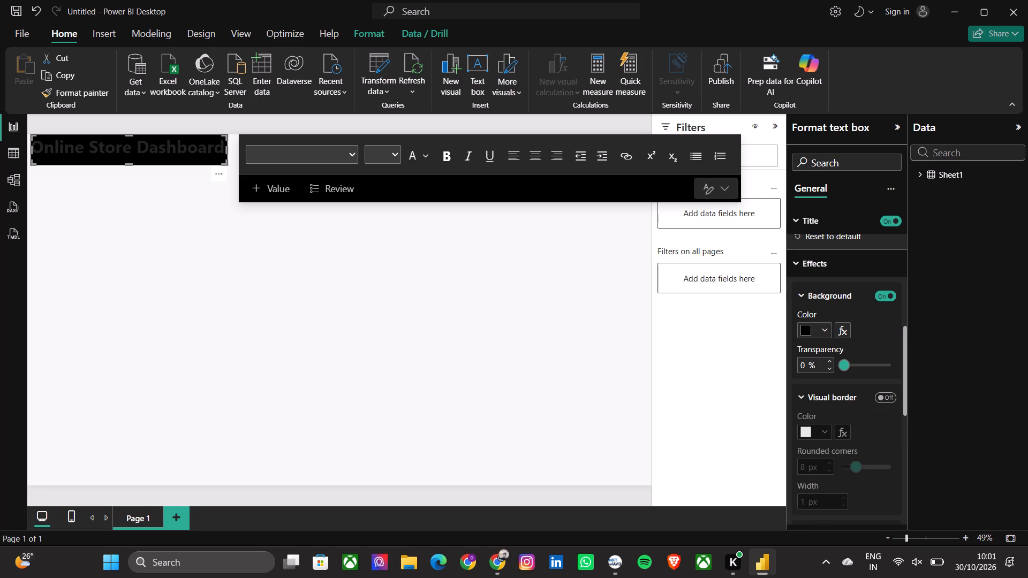
{"action": "scroll", "coordinate": [870, 418], "scroll_direction": "down", "scroll_amount": 7}
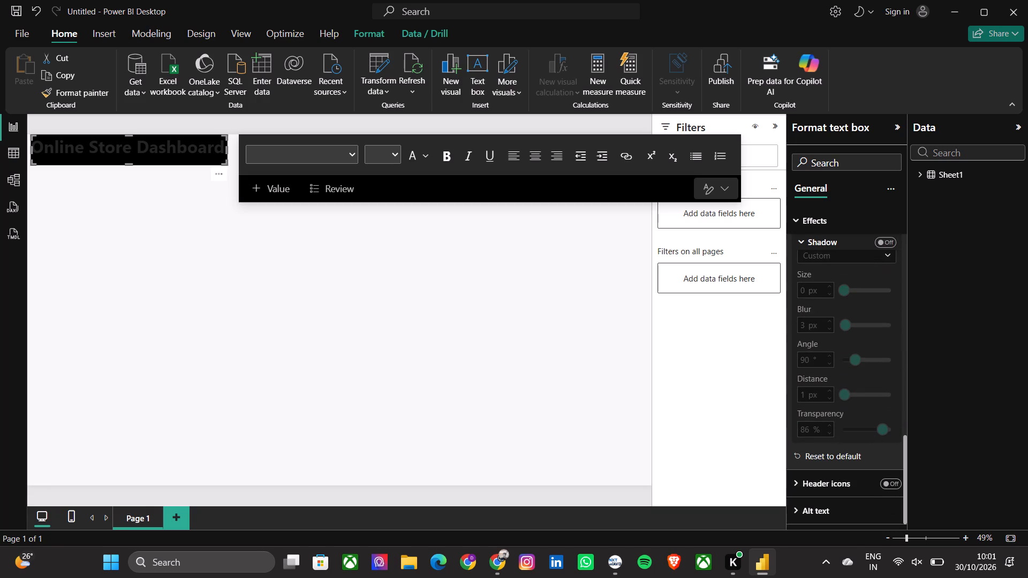
Turn on the Header icons setting for the Online Store Dashboard text box.
{"action": "left_click", "coordinate": [838, 485]}
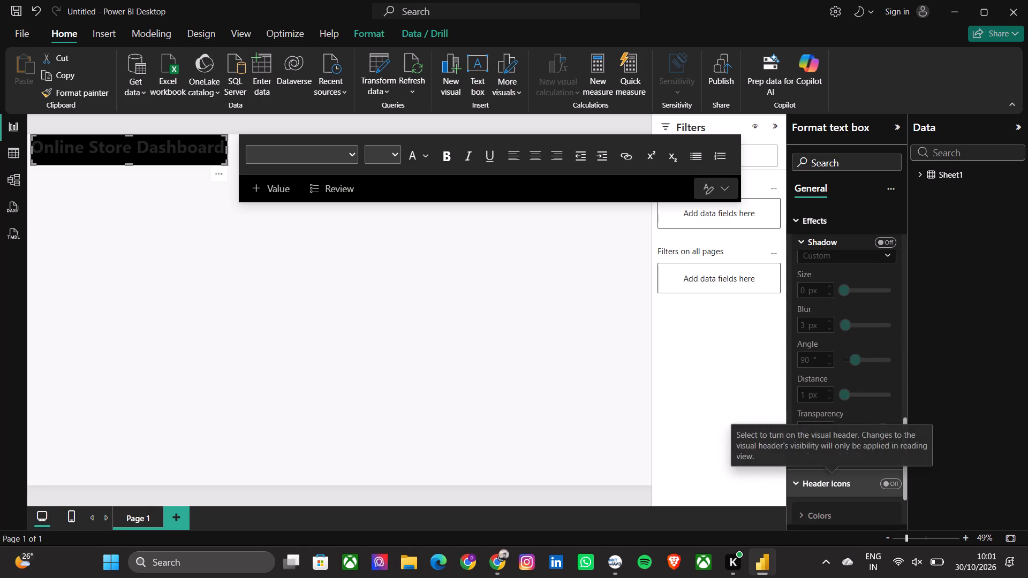
{"action": "scroll", "coordinate": [838, 485], "scroll_direction": "down", "scroll_amount": 5}
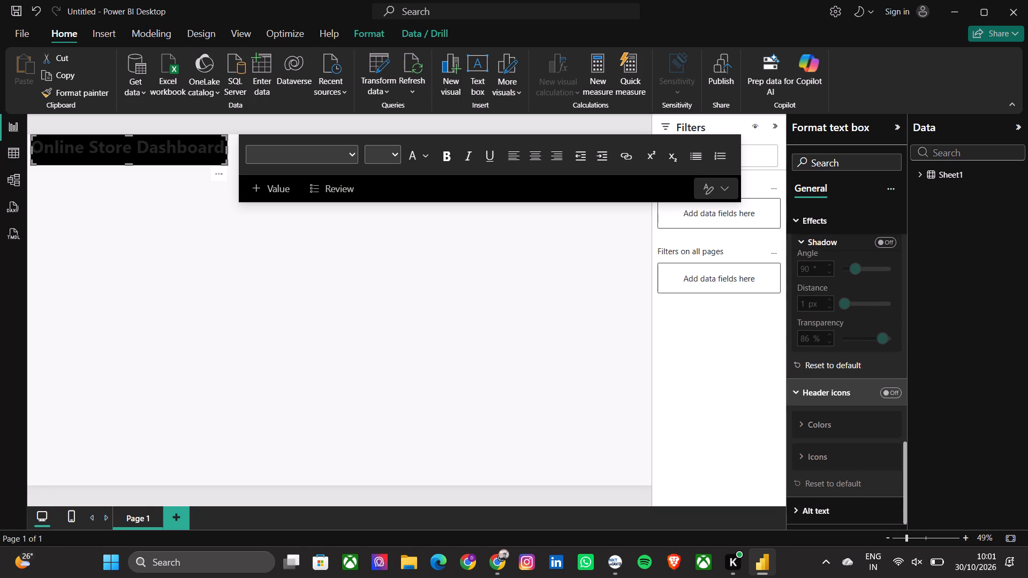
{"action": "left_click", "coordinate": [887, 391]}
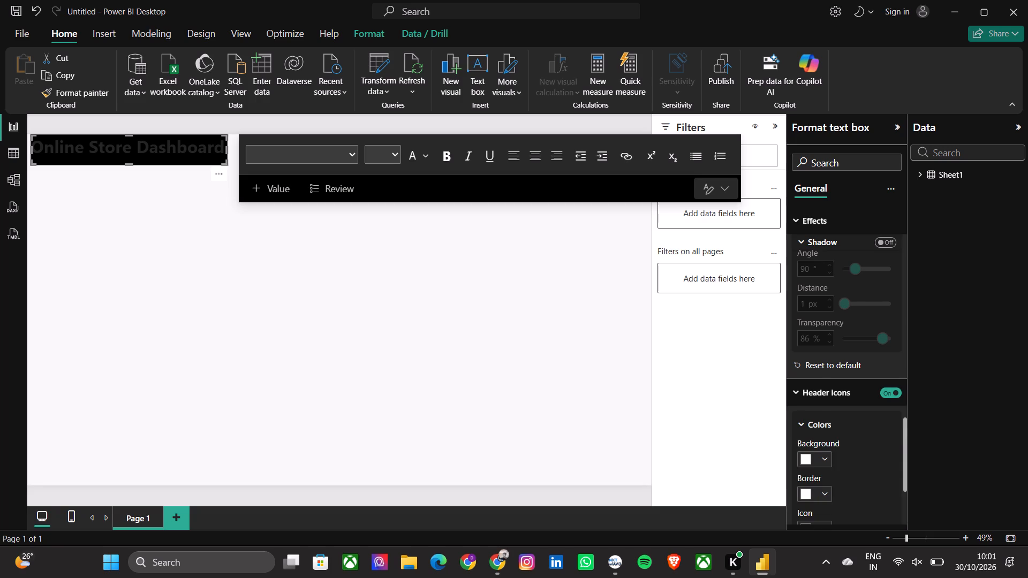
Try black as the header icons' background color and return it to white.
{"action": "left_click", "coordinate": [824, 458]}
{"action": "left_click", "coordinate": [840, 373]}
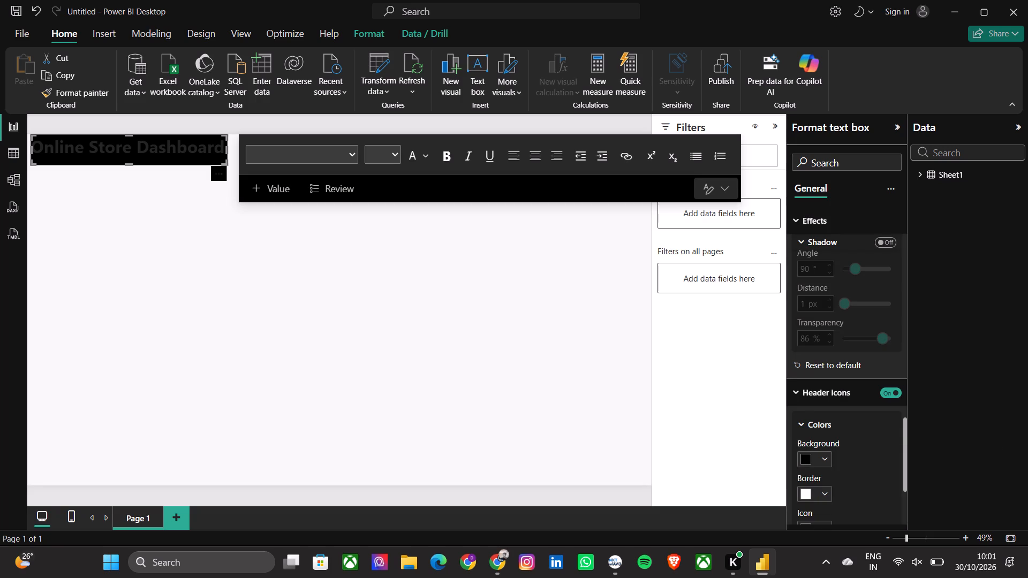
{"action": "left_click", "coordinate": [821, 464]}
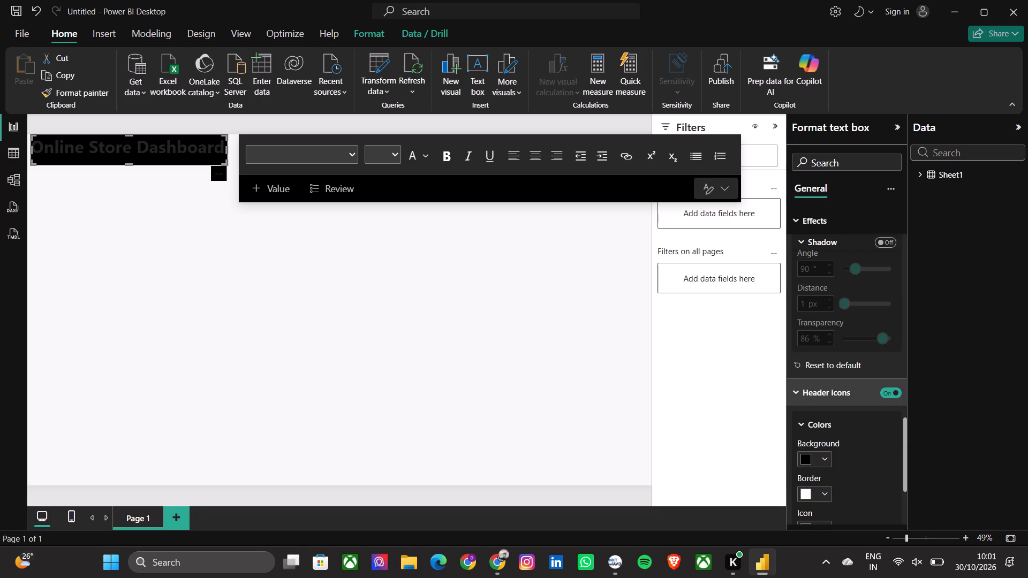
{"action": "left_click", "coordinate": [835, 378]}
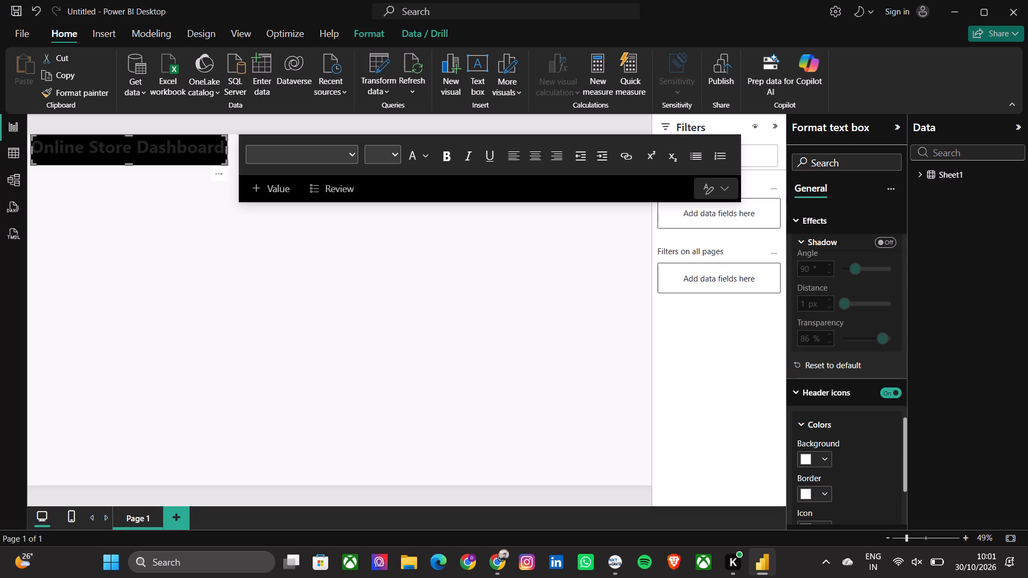
Examine the text box's remaining Header icons color options and its Alt text settings.
{"action": "scroll", "coordinate": [839, 449], "scroll_direction": "down", "scroll_amount": 6}
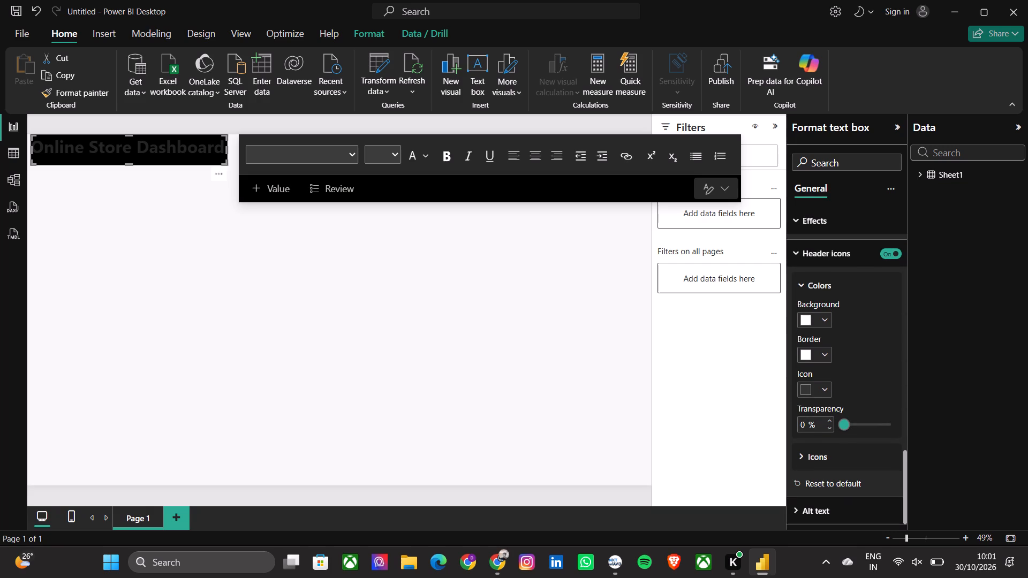
{"action": "left_click", "coordinate": [833, 505]}
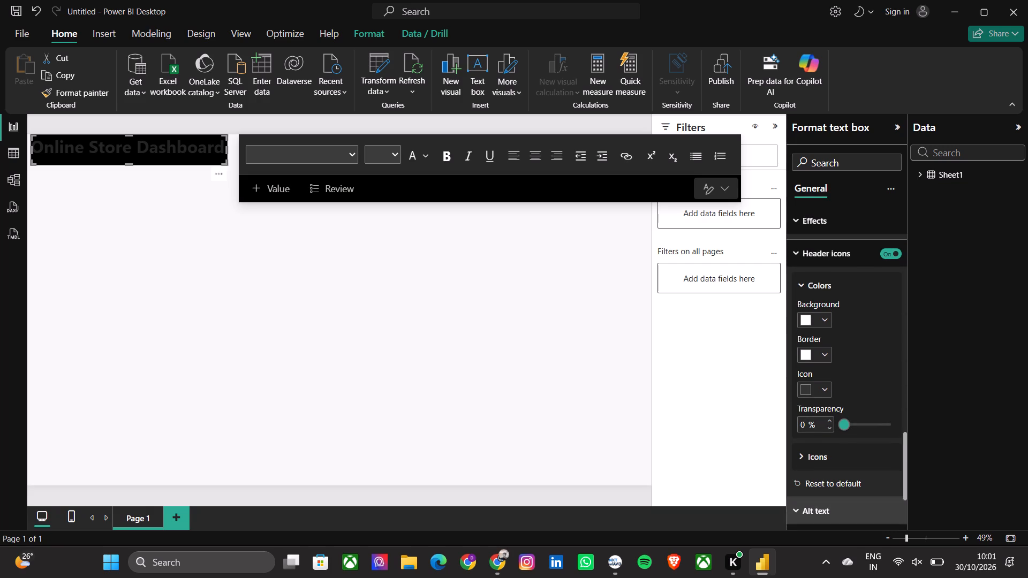
{"action": "left_click", "coordinate": [833, 505]}
{"action": "scroll", "coordinate": [833, 505], "scroll_direction": "down", "scroll_amount": 5}
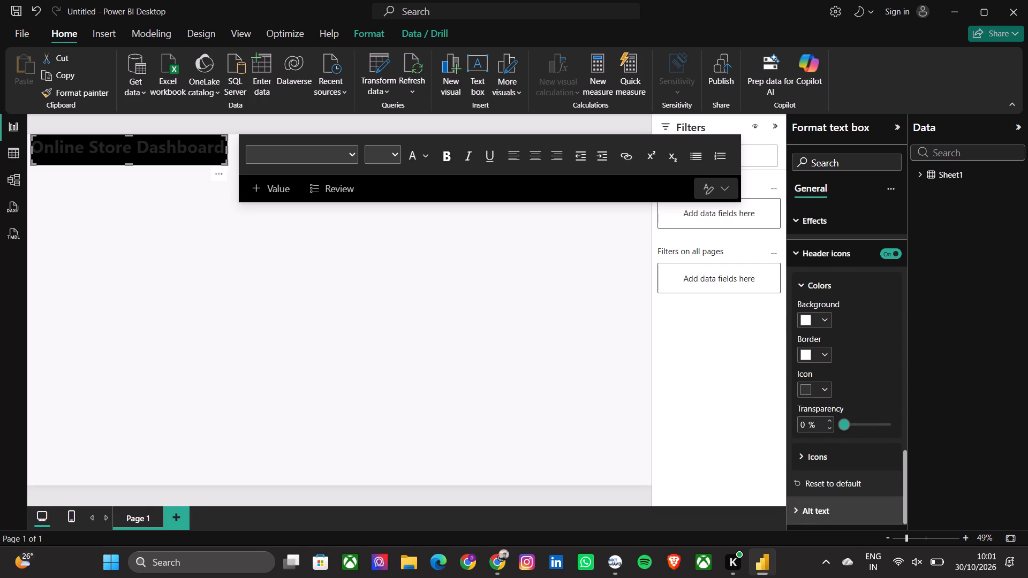
{"action": "left_click", "coordinate": [821, 506]}
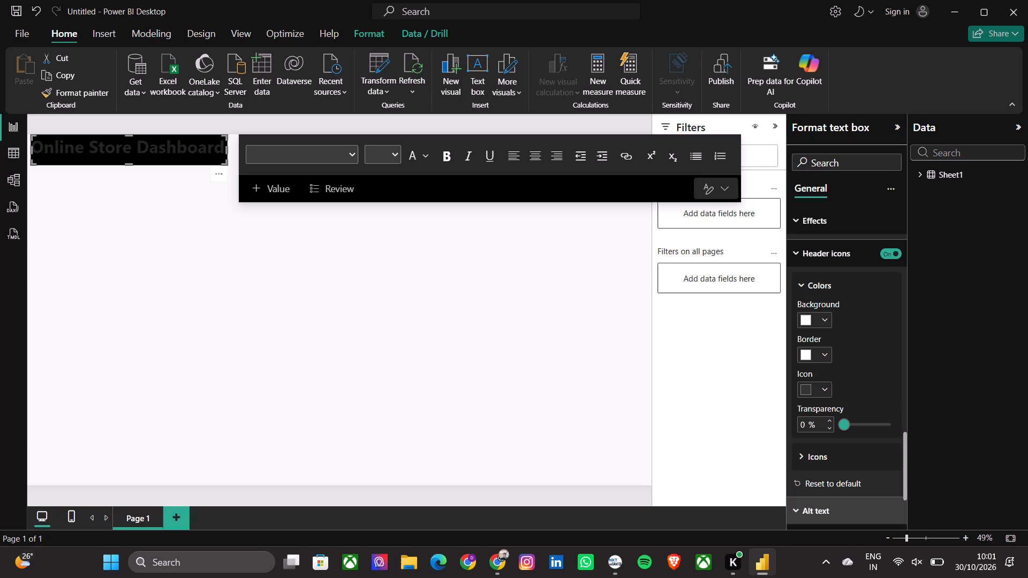
{"action": "scroll", "coordinate": [861, 419], "scroll_direction": "down", "scroll_amount": 3}
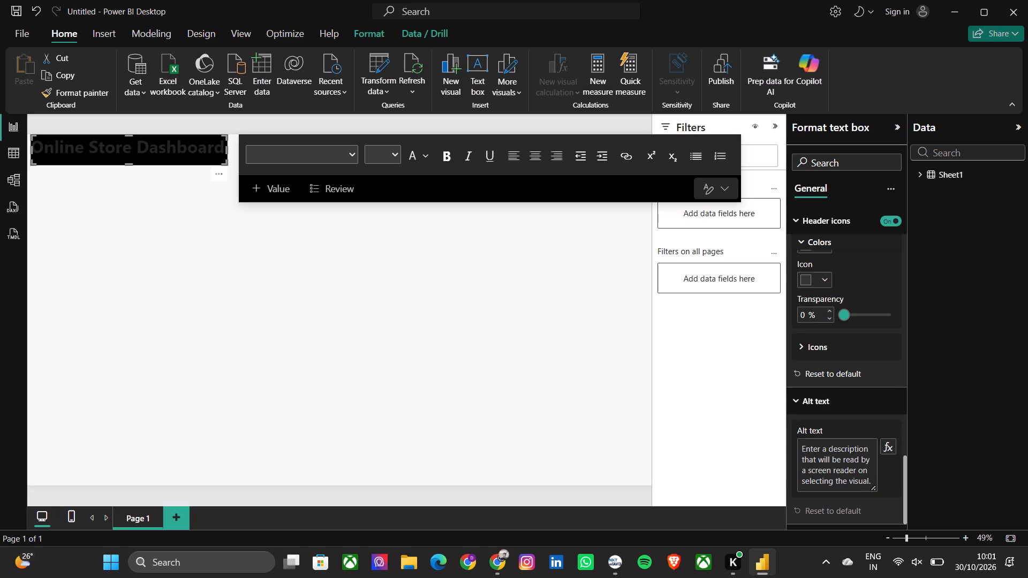
{"action": "left_click", "coordinate": [856, 491]}
{"action": "scroll", "coordinate": [863, 347], "scroll_direction": "up", "scroll_amount": 7}
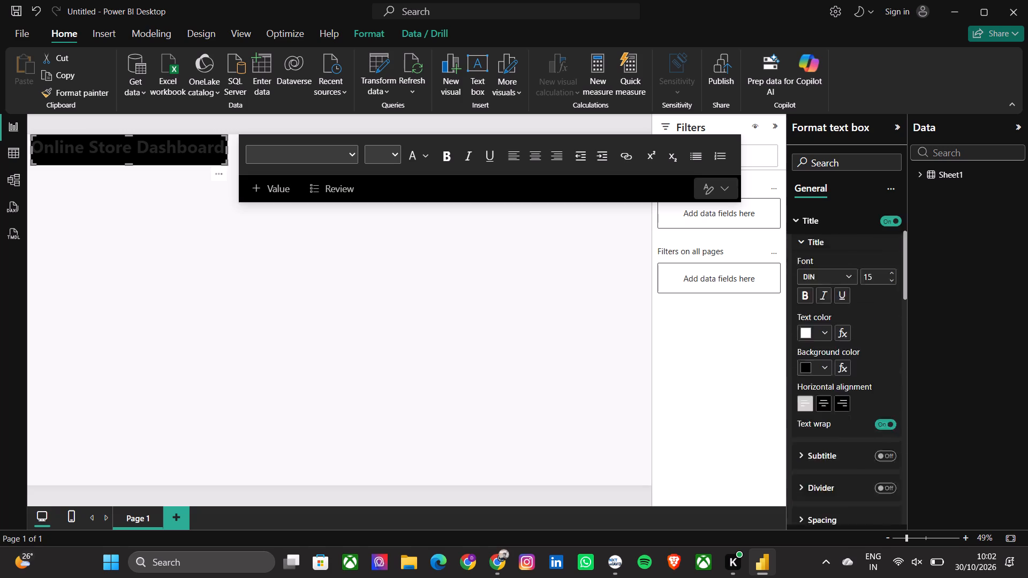
Collapse the Title, Effects and Header icons settings and open the text box's Properties to view its size options.
{"action": "left_click", "coordinate": [840, 240]}
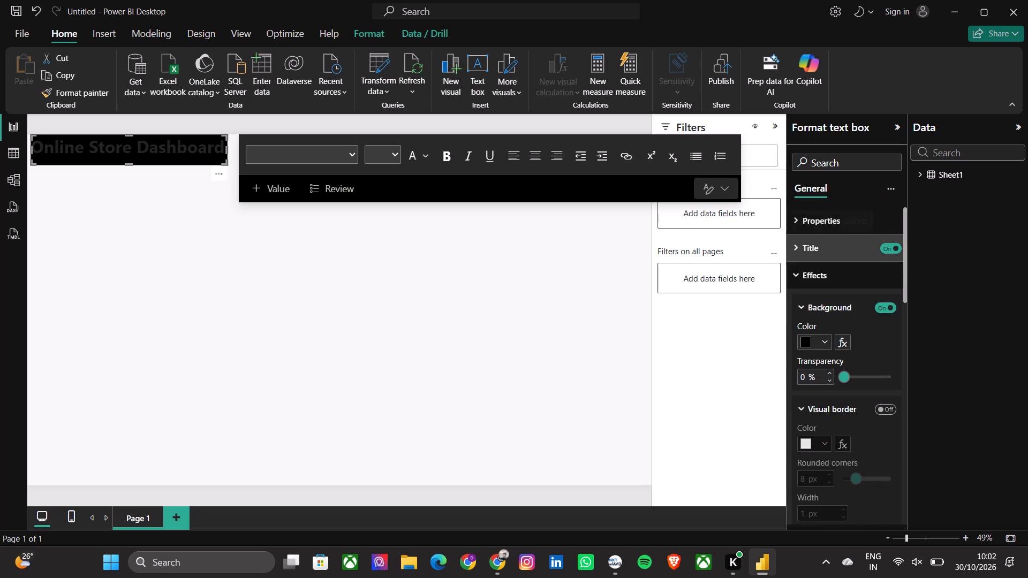
{"action": "left_click", "coordinate": [828, 283]}
{"action": "left_click", "coordinate": [826, 290]}
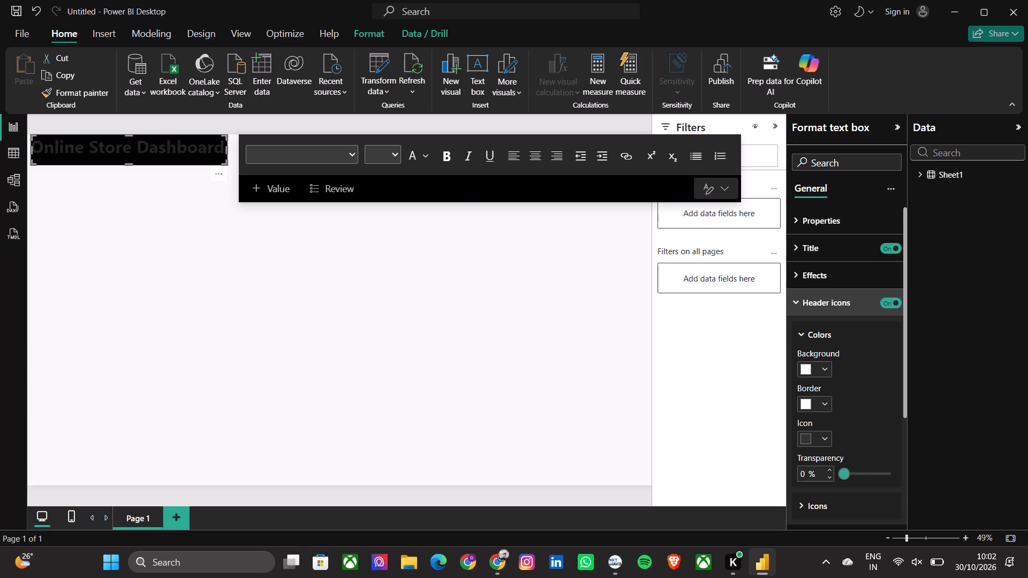
{"action": "left_click", "coordinate": [820, 335]}
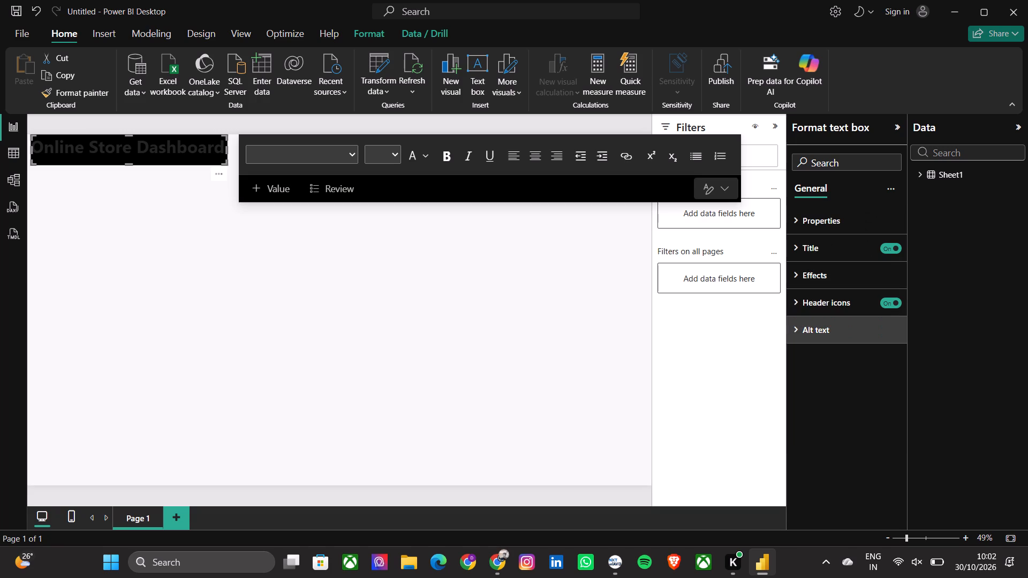
{"action": "left_click", "coordinate": [828, 214]}
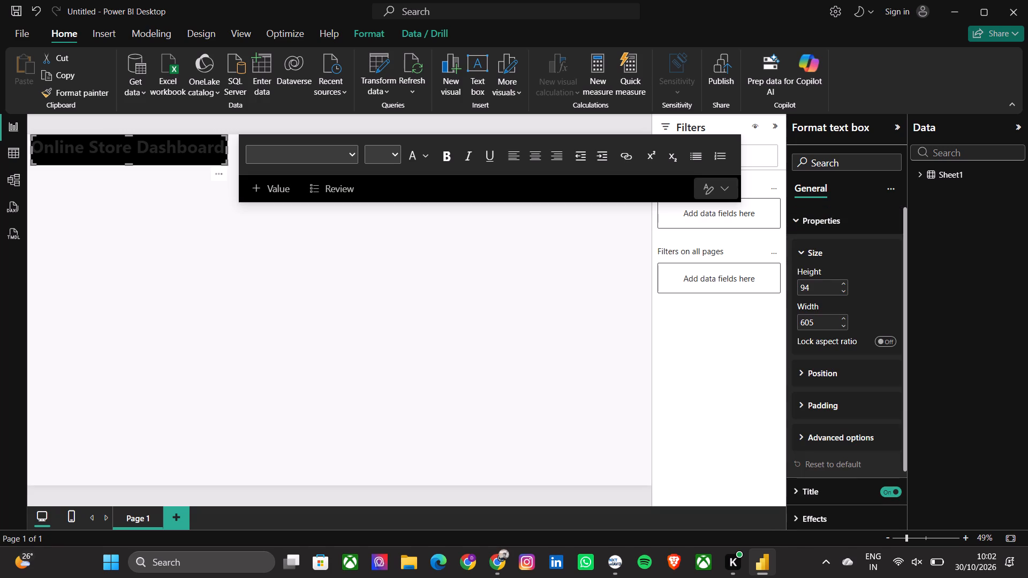
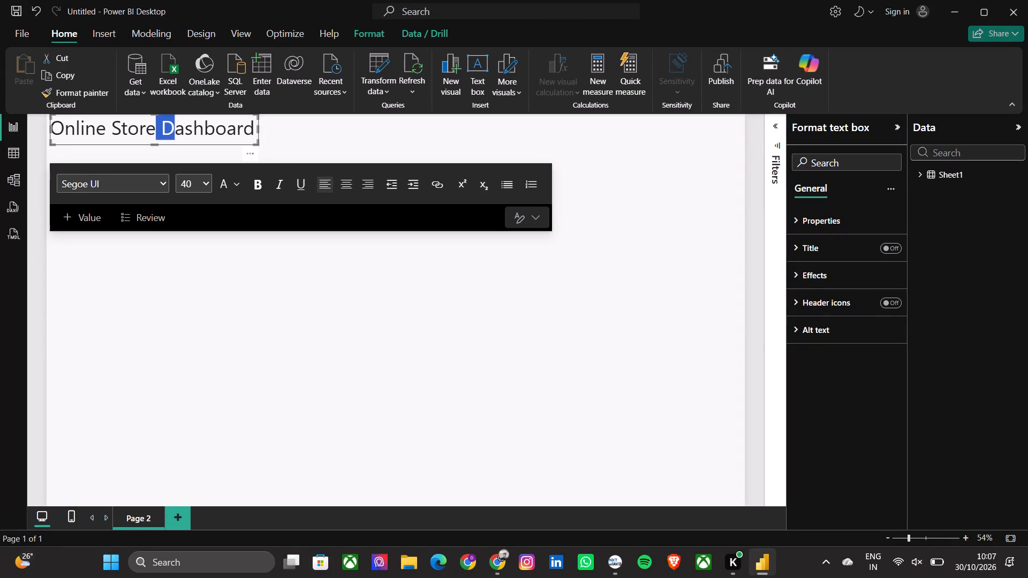
Resize the Online Store Dashboard text box to fit its title on one line, inset slightly from the page's left and top edges.
{"action": "left_click_drag", "start_coordinate": [256, 117], "coordinate": [248, 133]}
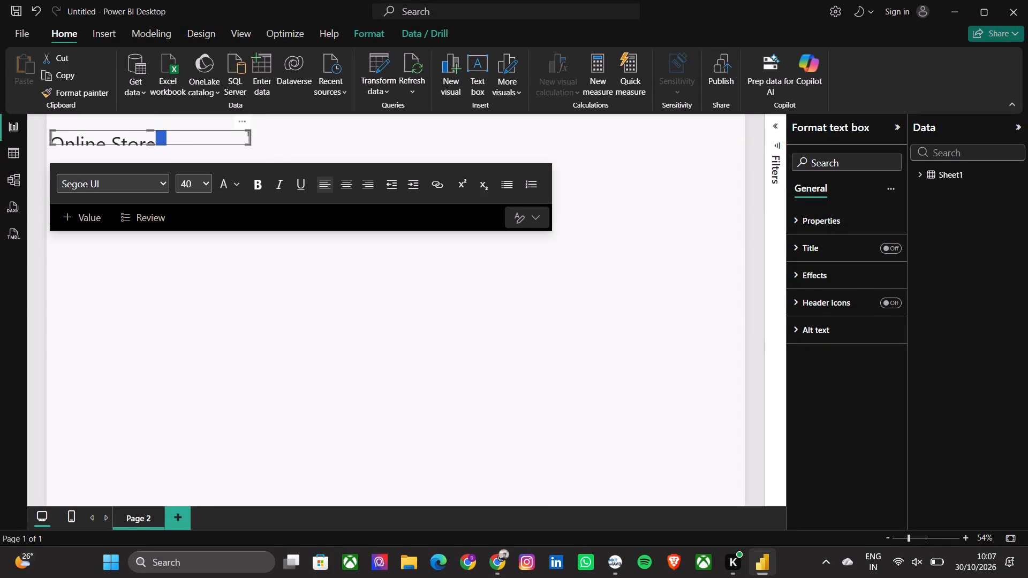
{"action": "left_click_drag", "start_coordinate": [251, 143], "coordinate": [277, 167]}
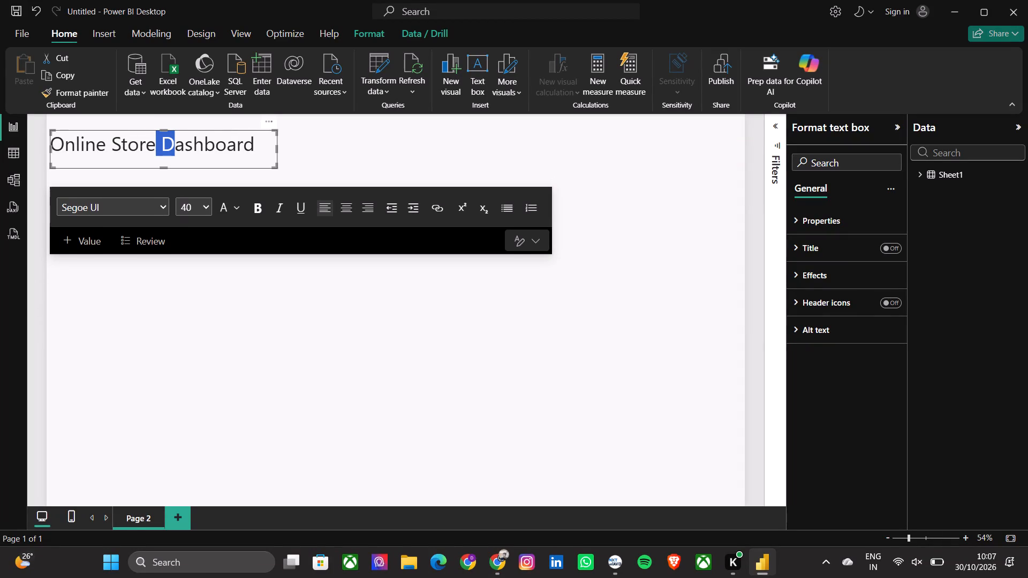
{"action": "left_click_drag", "start_coordinate": [50, 150], "coordinate": [102, 155]}
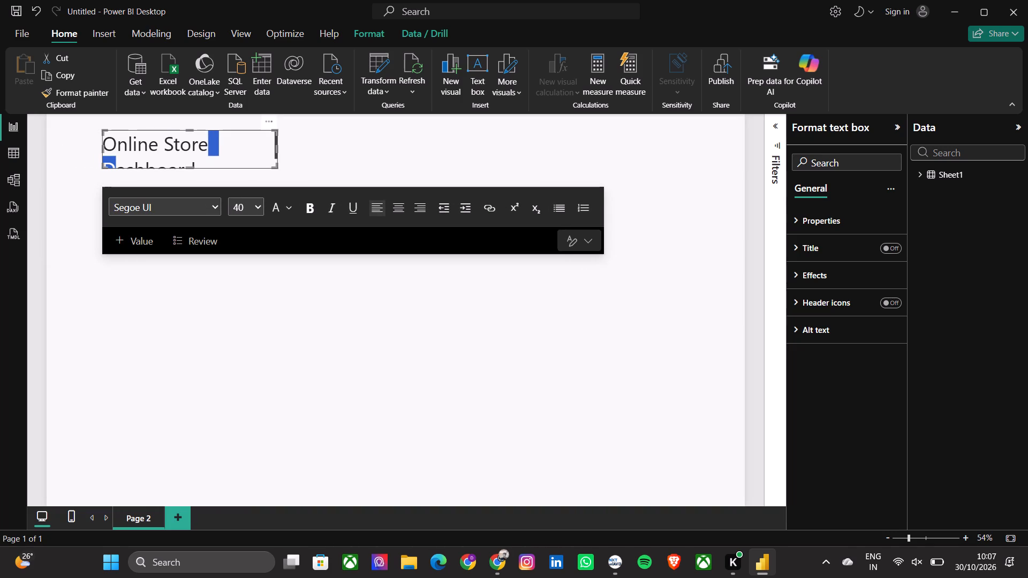
{"action": "left_click_drag", "start_coordinate": [273, 166], "coordinate": [308, 164]}
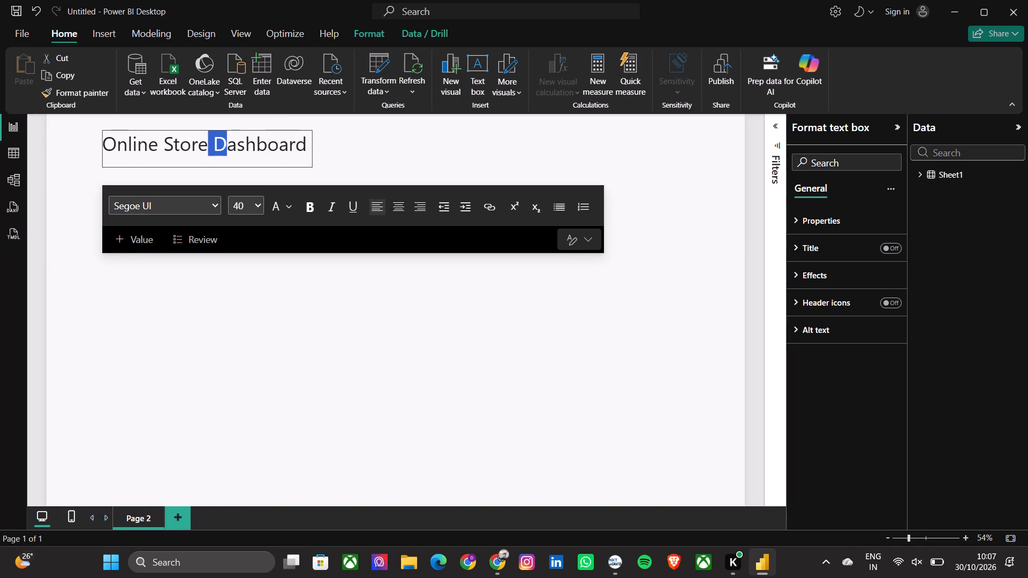
{"action": "left_click_drag", "start_coordinate": [308, 164], "coordinate": [308, 161]}
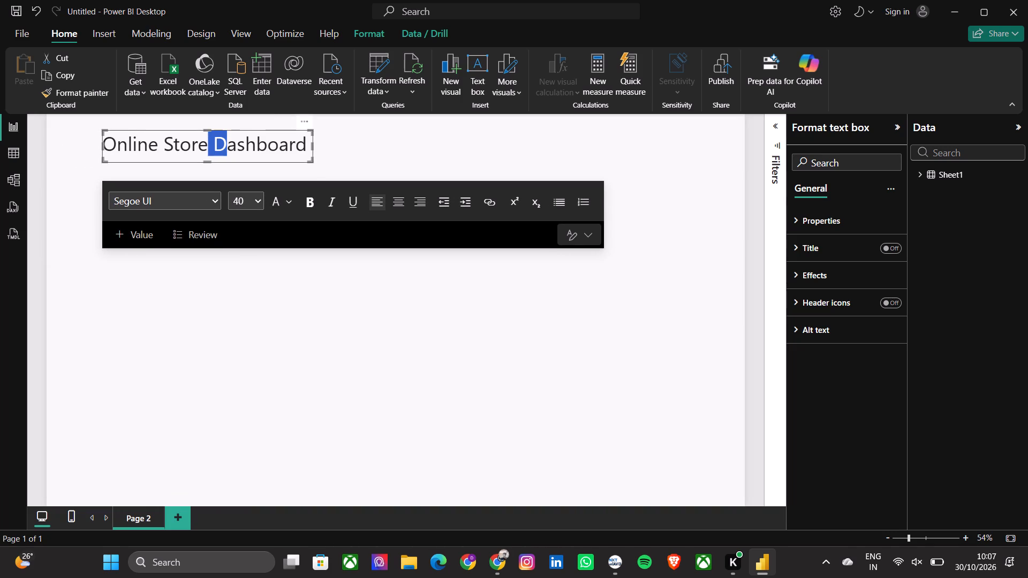
{"action": "left_click_drag", "start_coordinate": [102, 147], "coordinate": [67, 148]}
{"action": "left_click_drag", "start_coordinate": [314, 146], "coordinate": [291, 143]}
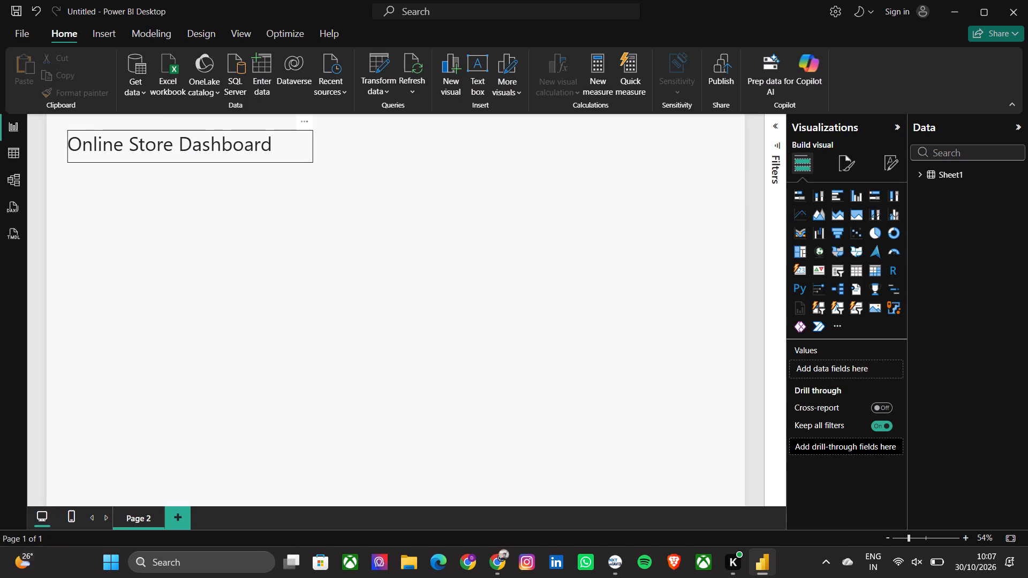
Turn on the title text box's background and set its color to medium gray.
{"action": "left_click", "coordinate": [279, 151]}
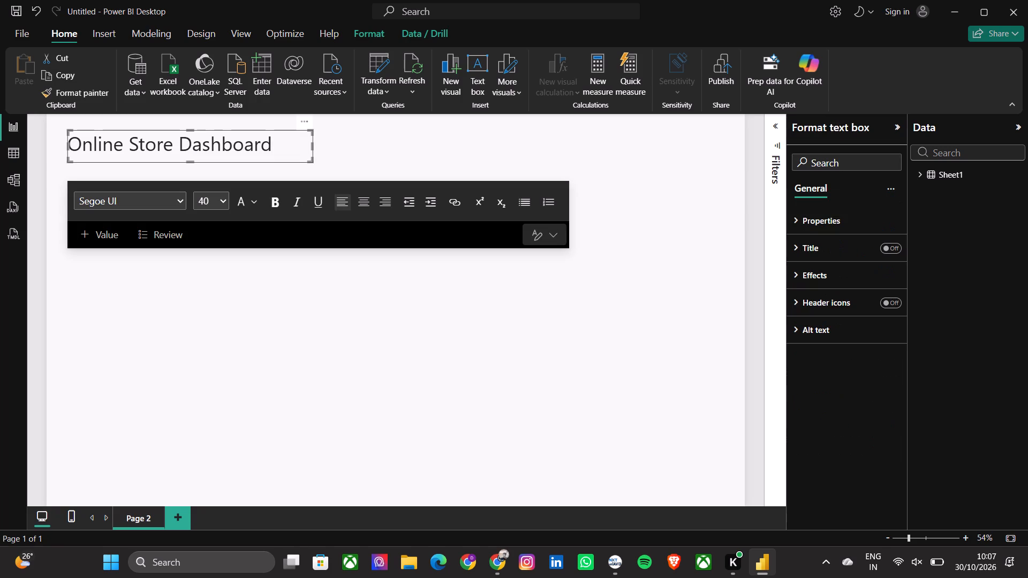
{"action": "left_click", "coordinate": [822, 246]}
{"action": "left_click", "coordinate": [822, 246]}
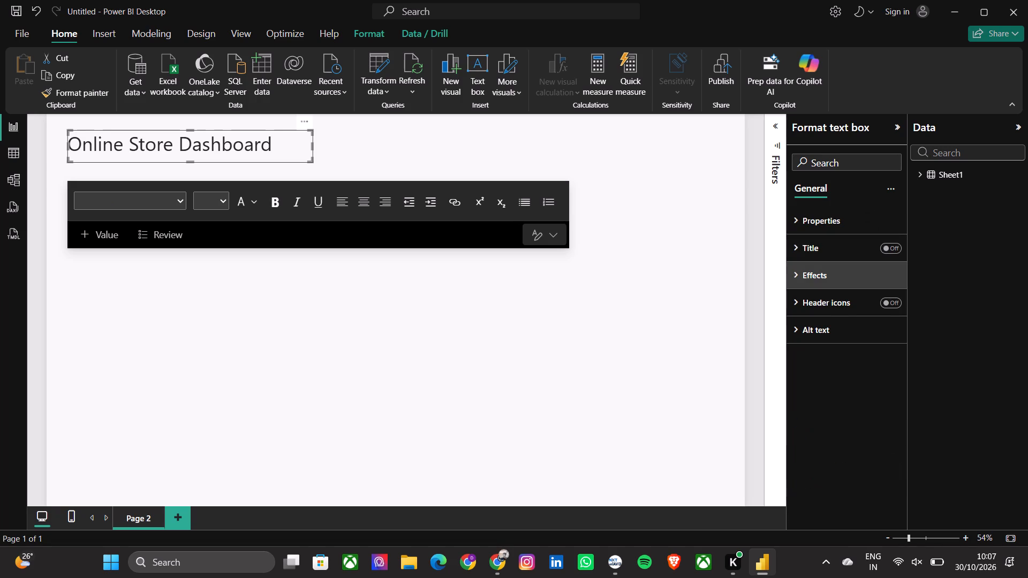
{"action": "left_click", "coordinate": [822, 276]}
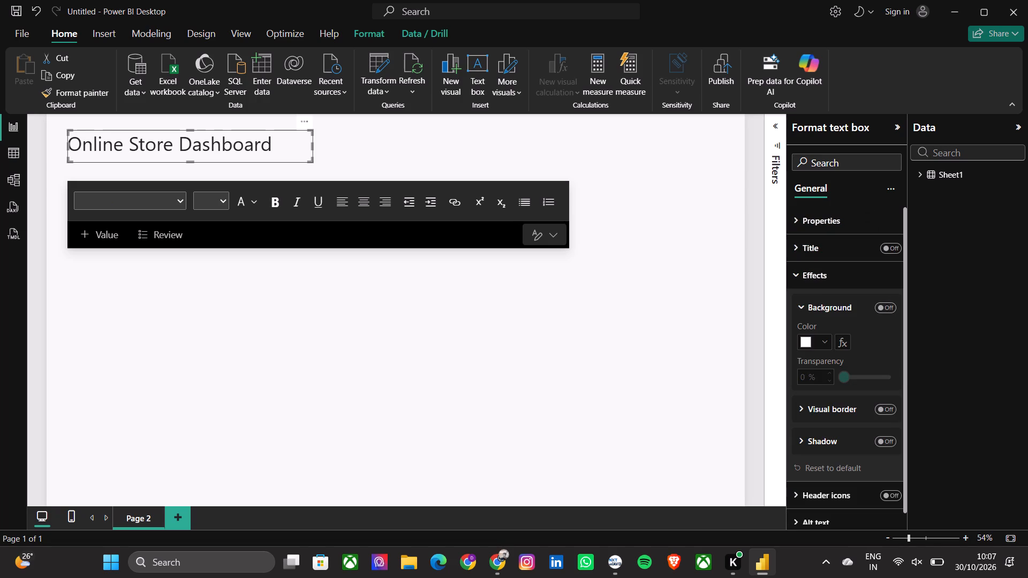
{"action": "left_click", "coordinate": [881, 309]}
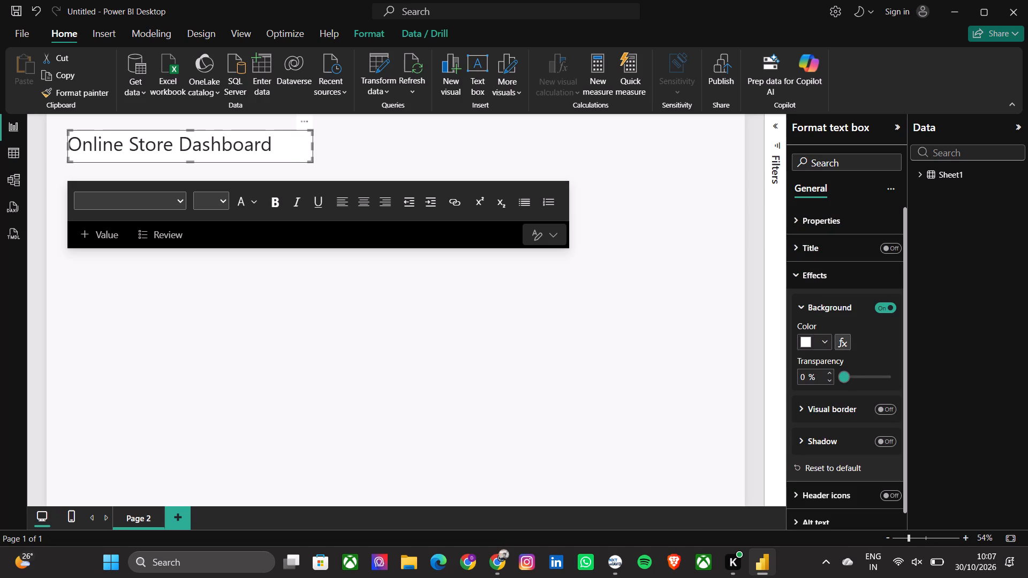
{"action": "left_click", "coordinate": [825, 343]}
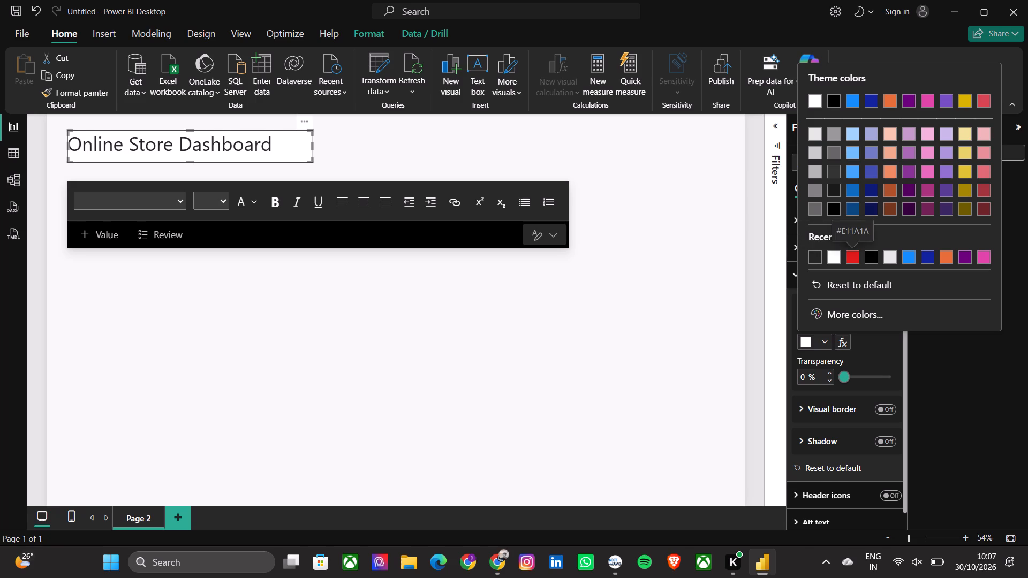
{"action": "left_click", "coordinate": [812, 189]}
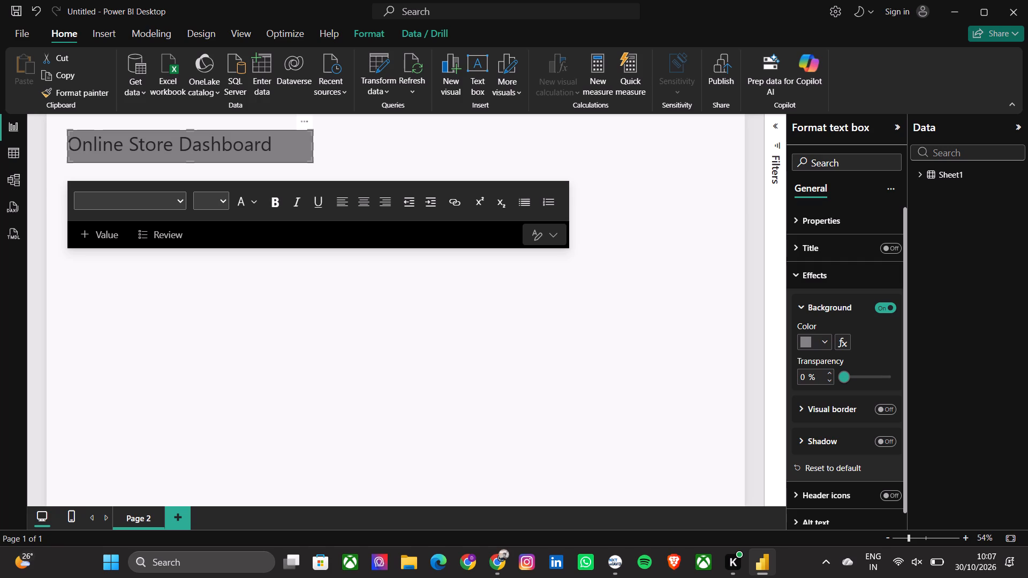
{"action": "scroll", "coordinate": [826, 368], "scroll_direction": "down", "scroll_amount": 2}
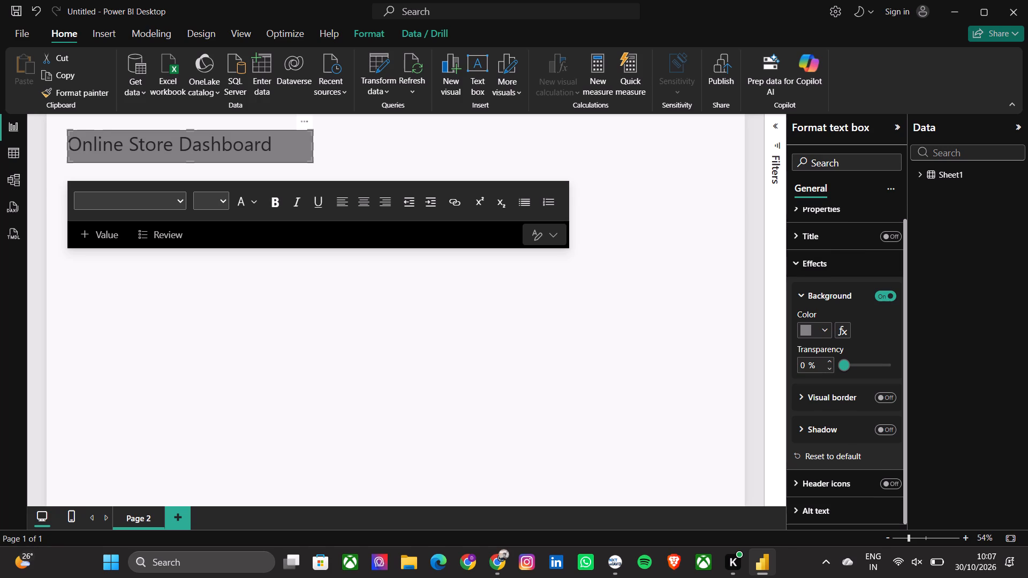
{"action": "left_click", "coordinate": [802, 294]}
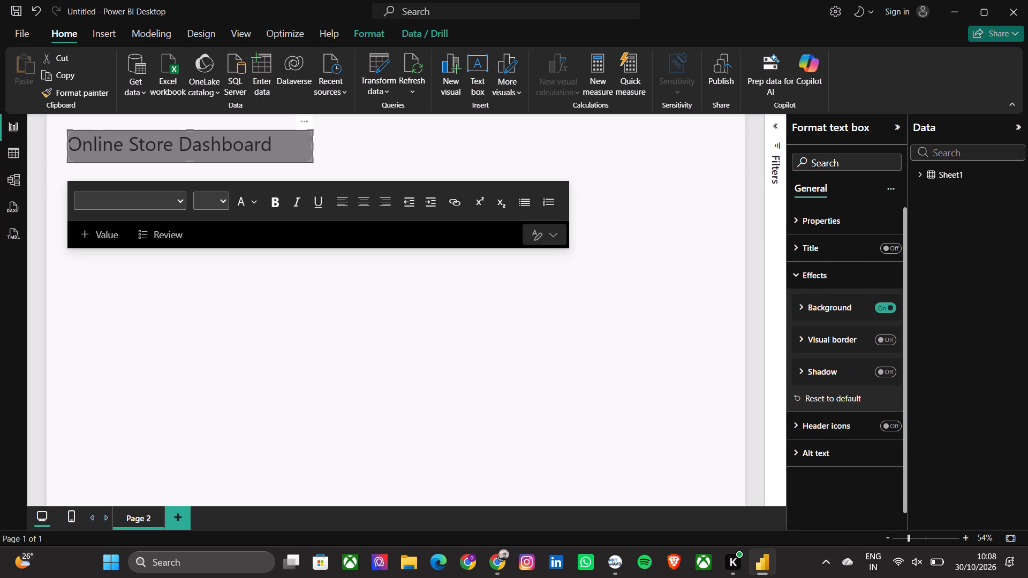
Change the font color of the whole Online Store Dashboard title to white.
{"action": "left_click_drag", "start_coordinate": [286, 147], "coordinate": [67, 148]}
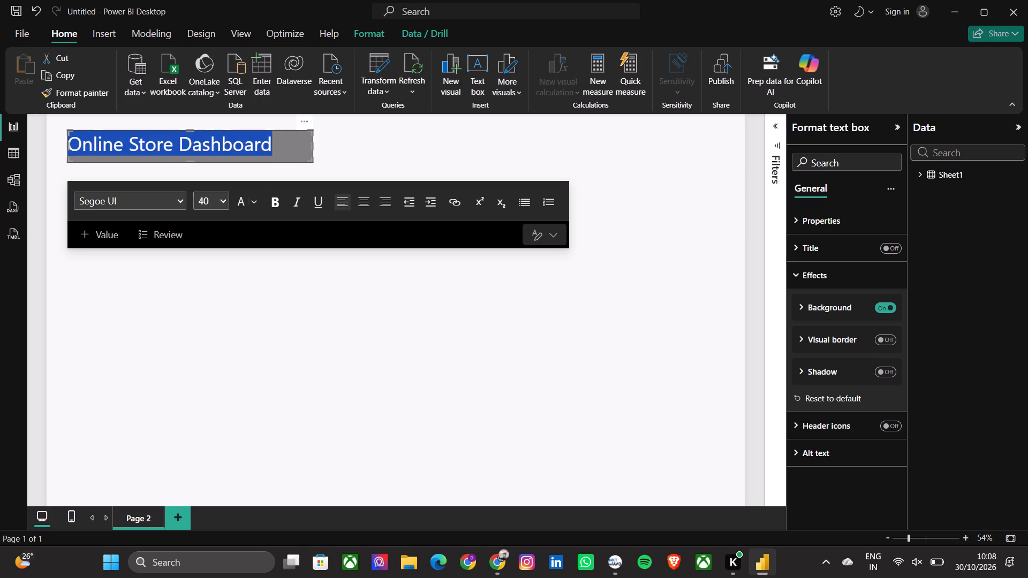
{"action": "left_click", "coordinate": [251, 207]}
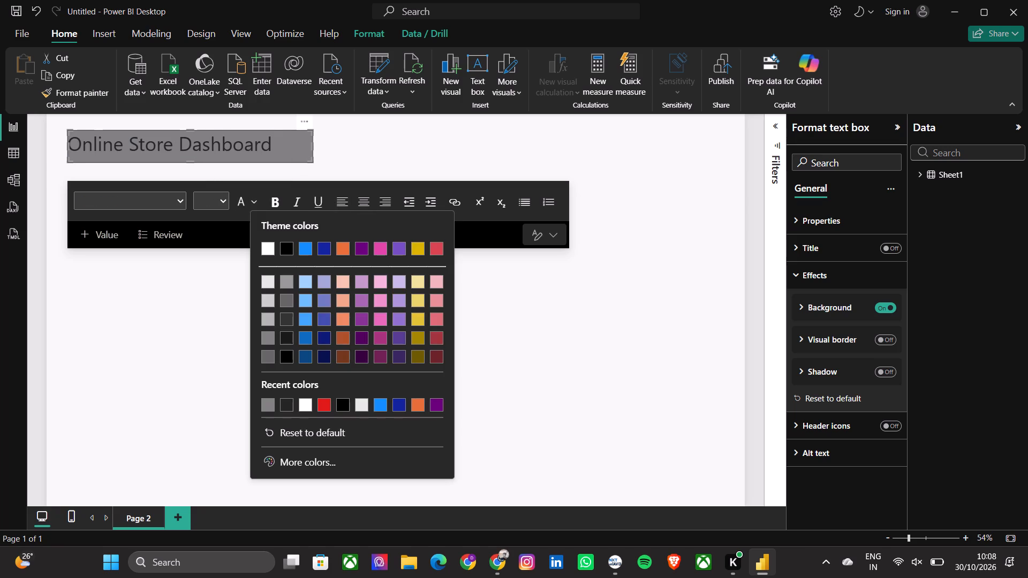
{"action": "left_click", "coordinate": [267, 253]}
{"action": "left_click", "coordinate": [281, 260]}
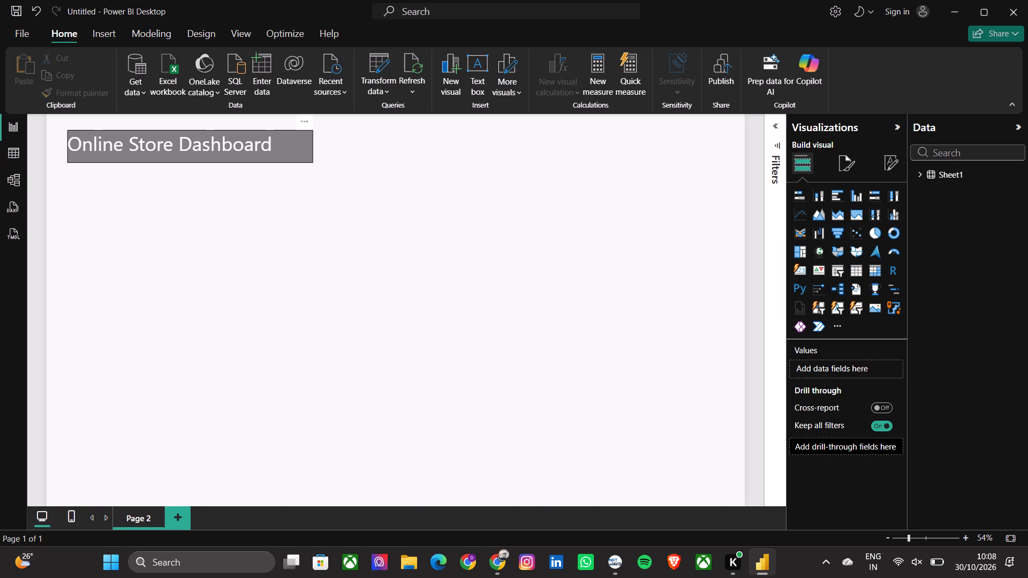
Center the Online Store Dashboard title within its text box.
{"action": "left_click", "coordinate": [288, 148]}
{"action": "left_click", "coordinate": [360, 196]}
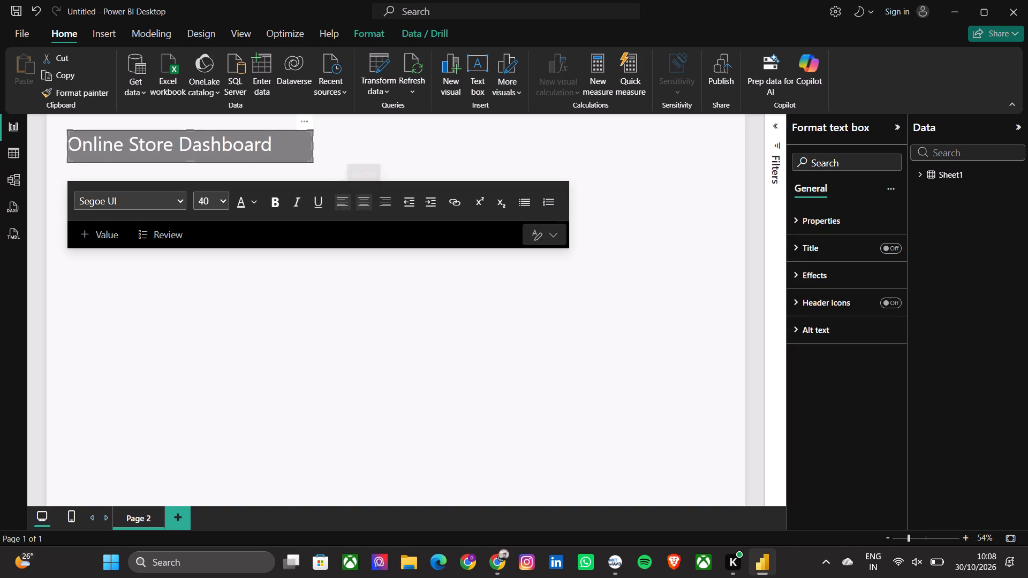
{"action": "left_click", "coordinate": [365, 337]}
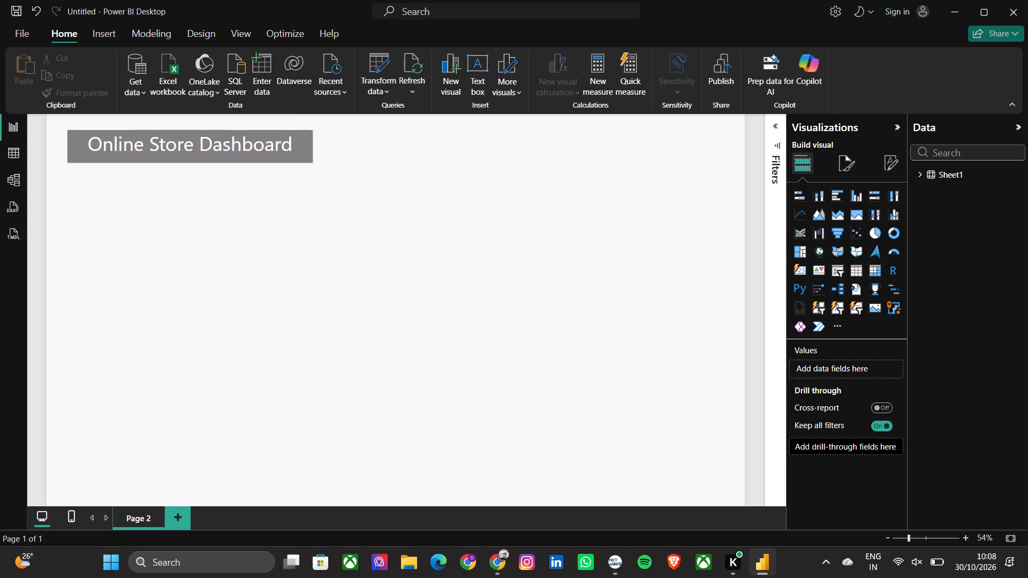
Adjust the title banner's top and bottom edges to fit closely around the text, keeping the title centered.
{"action": "left_click", "coordinate": [295, 146]}
{"action": "left_click_drag", "start_coordinate": [311, 161], "coordinate": [310, 173]}
{"action": "left_click", "coordinate": [362, 218]}
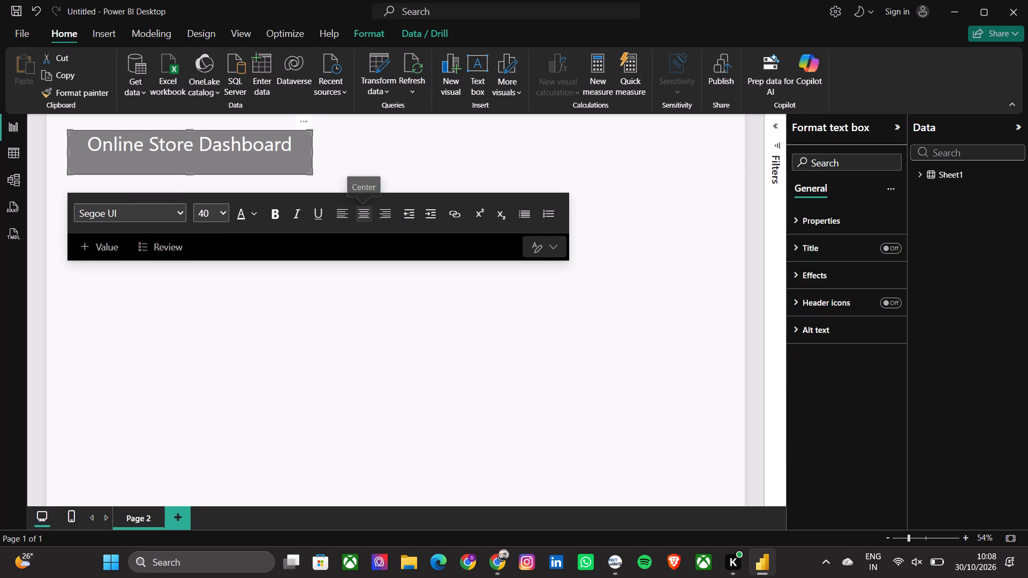
{"action": "left_click", "coordinate": [361, 219]}
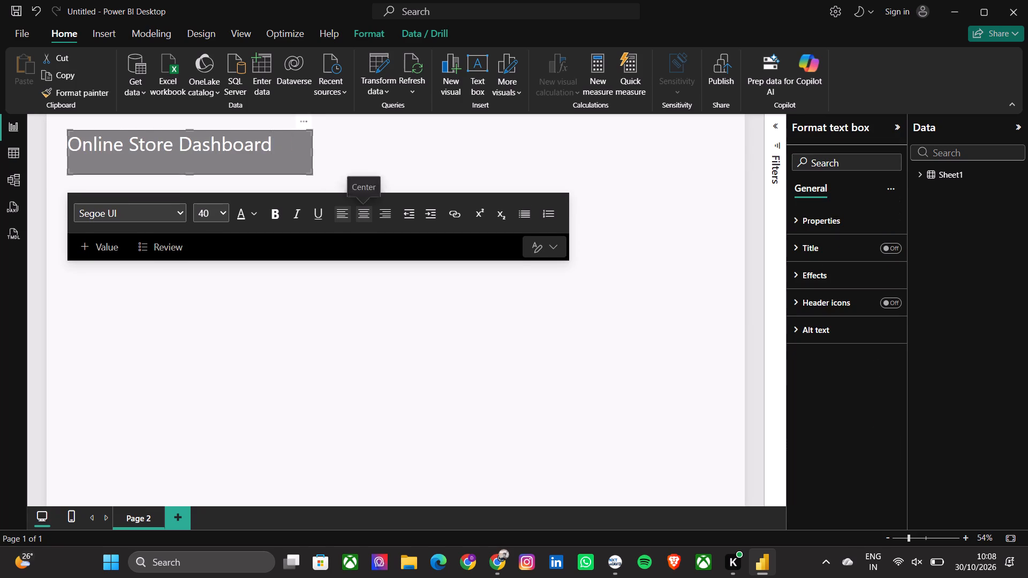
{"action": "left_click", "coordinate": [381, 303]}
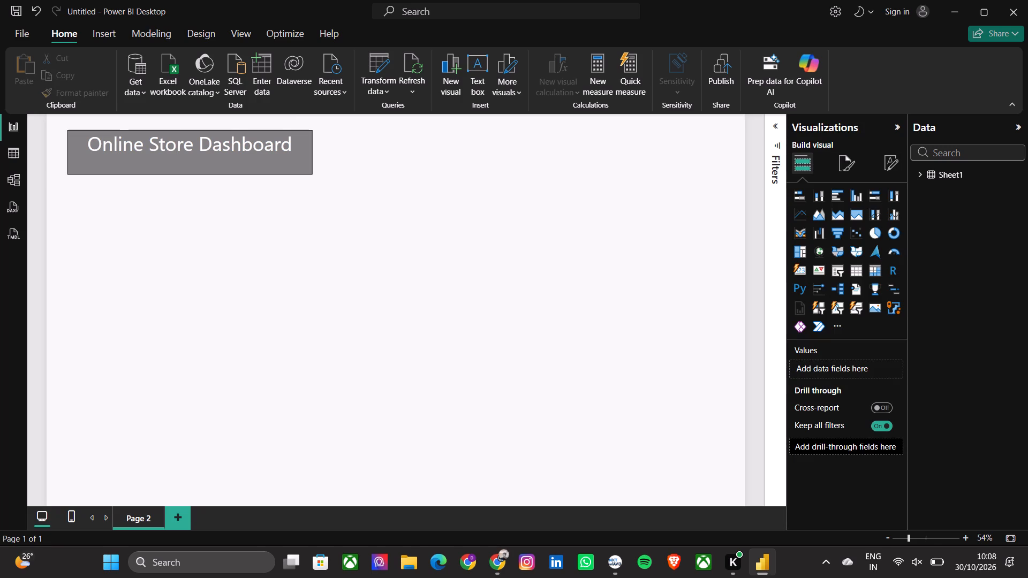
{"action": "left_click", "coordinate": [198, 157]}
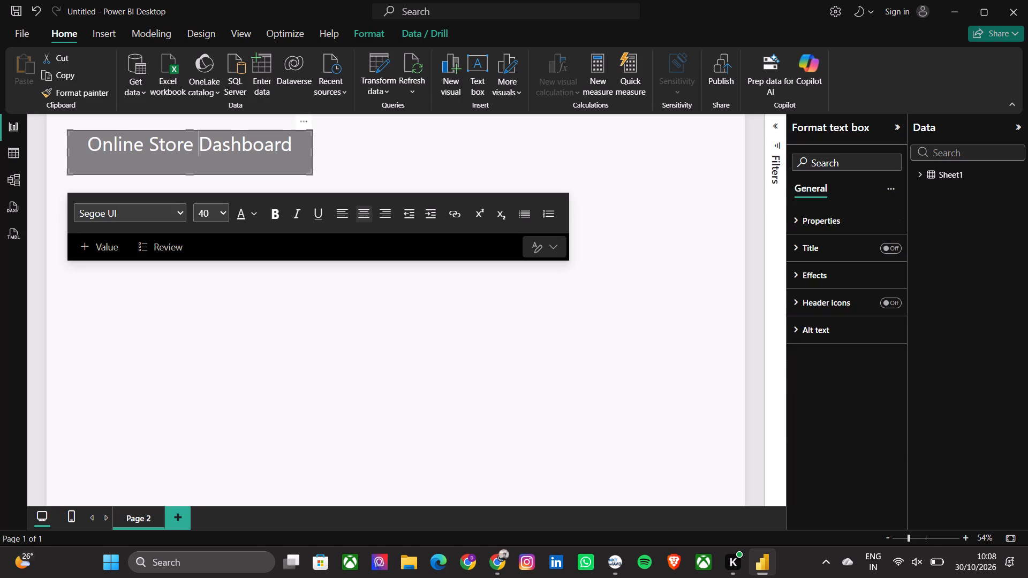
{"action": "left_click", "coordinate": [192, 131]}
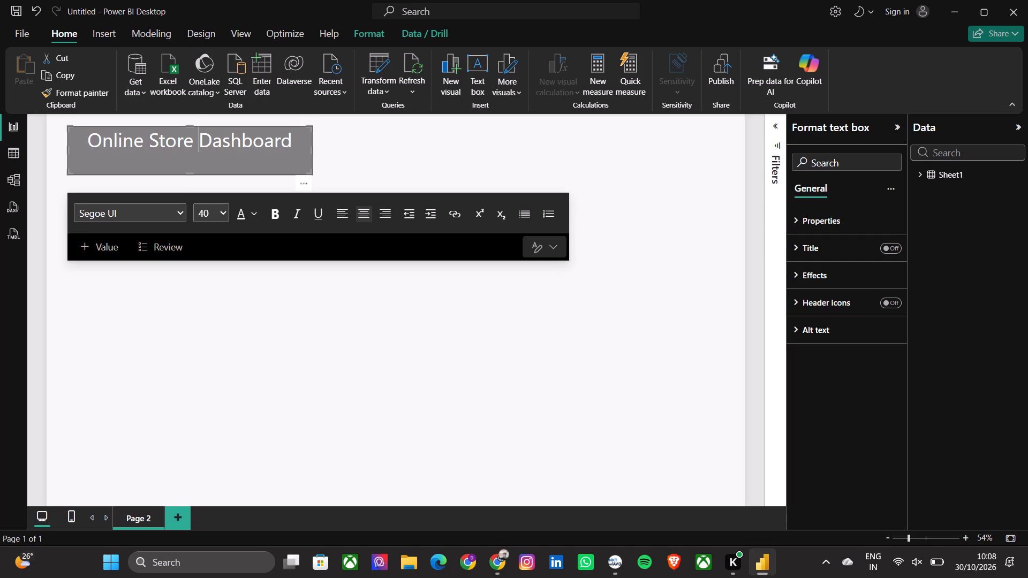
{"action": "left_click_drag", "start_coordinate": [190, 172], "coordinate": [190, 158]}
{"action": "left_click", "coordinate": [371, 162]}
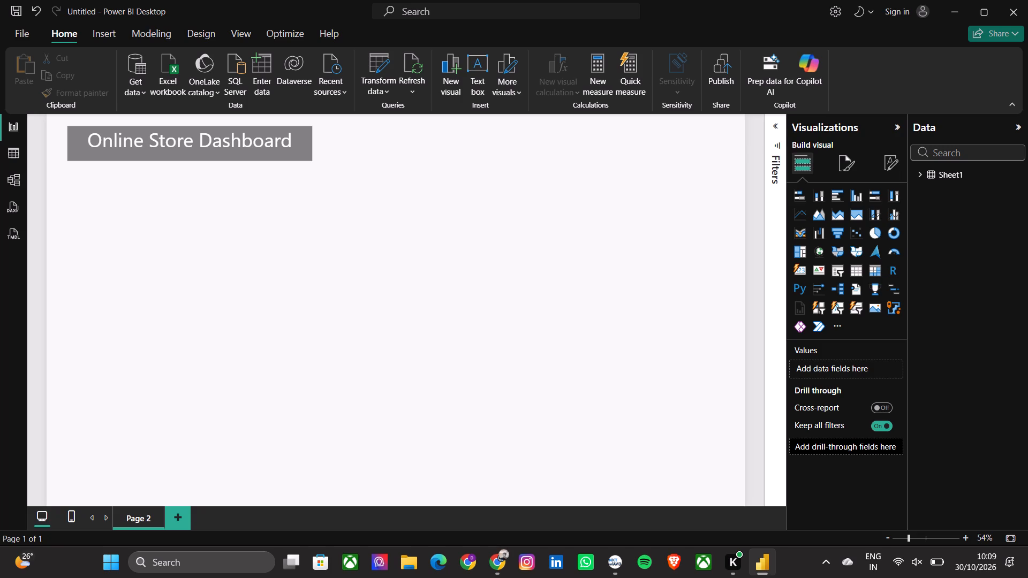
Add a compact Card visual below the title banner, under half its width, showing the Selling Price field from Sheet1.
{"action": "left_click", "coordinate": [796, 269]}
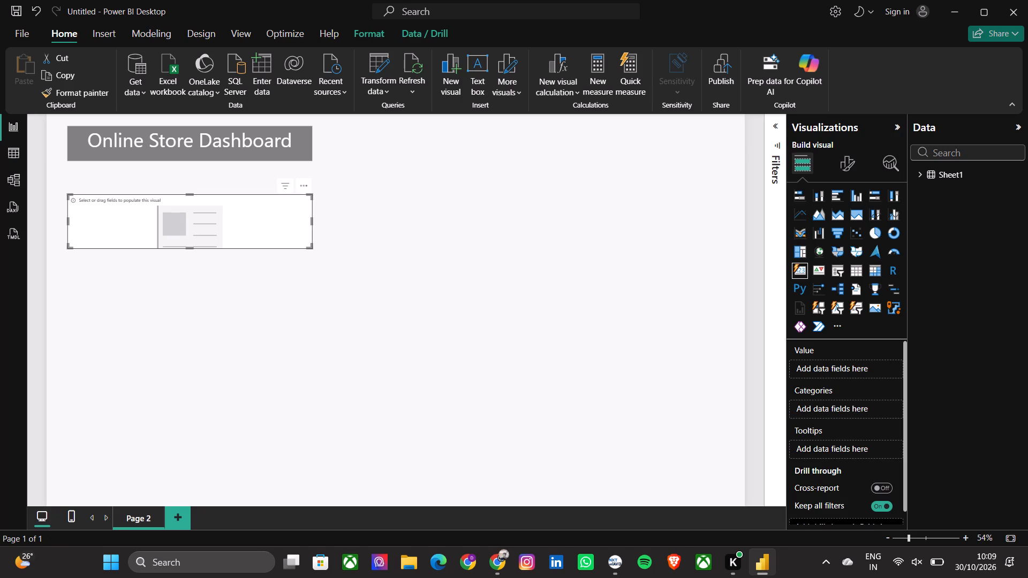
{"action": "left_click_drag", "start_coordinate": [309, 245], "coordinate": [173, 267]}
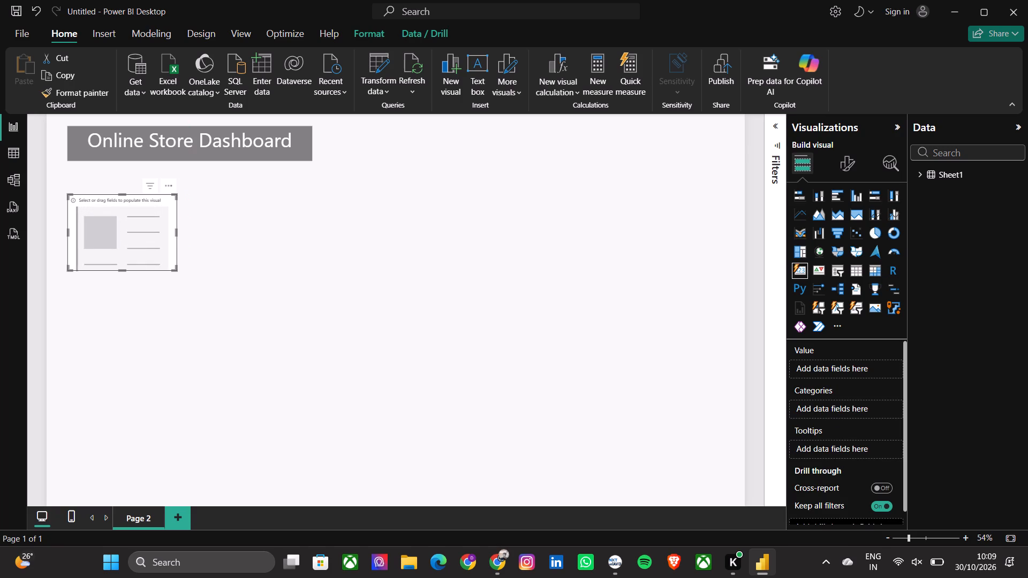
{"action": "left_click", "coordinate": [158, 237]}
{"action": "left_click", "coordinate": [919, 175]}
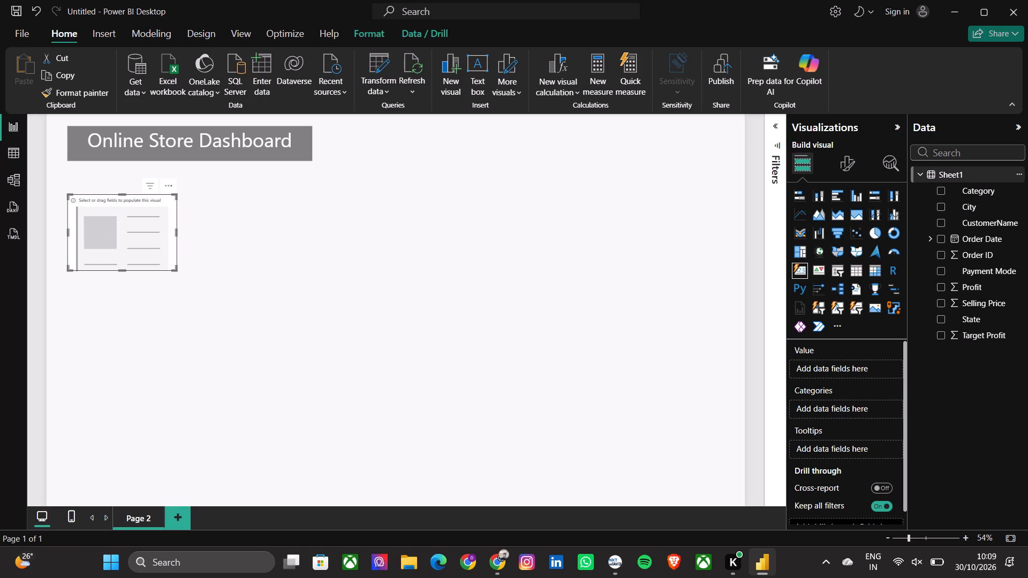
{"action": "left_click", "coordinate": [942, 306]}
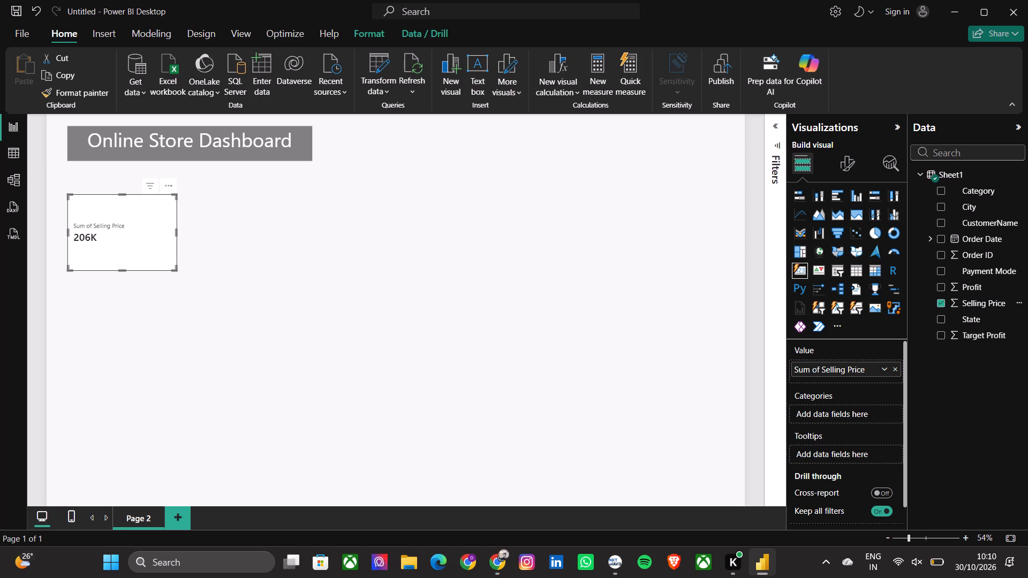
Turn off the callout label on the Selling Price card.
{"action": "left_click", "coordinate": [137, 248]}
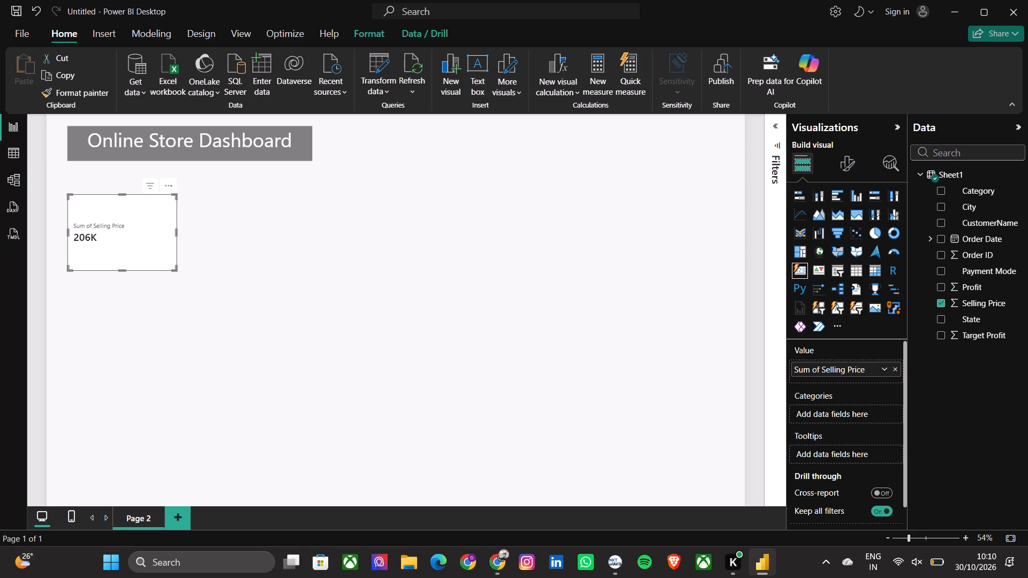
{"action": "left_click", "coordinate": [137, 248]}
{"action": "scroll", "coordinate": [841, 371], "scroll_direction": "up", "scroll_amount": 3}
{"action": "double_click", "coordinate": [137, 249]}
{"action": "left_click", "coordinate": [840, 169]}
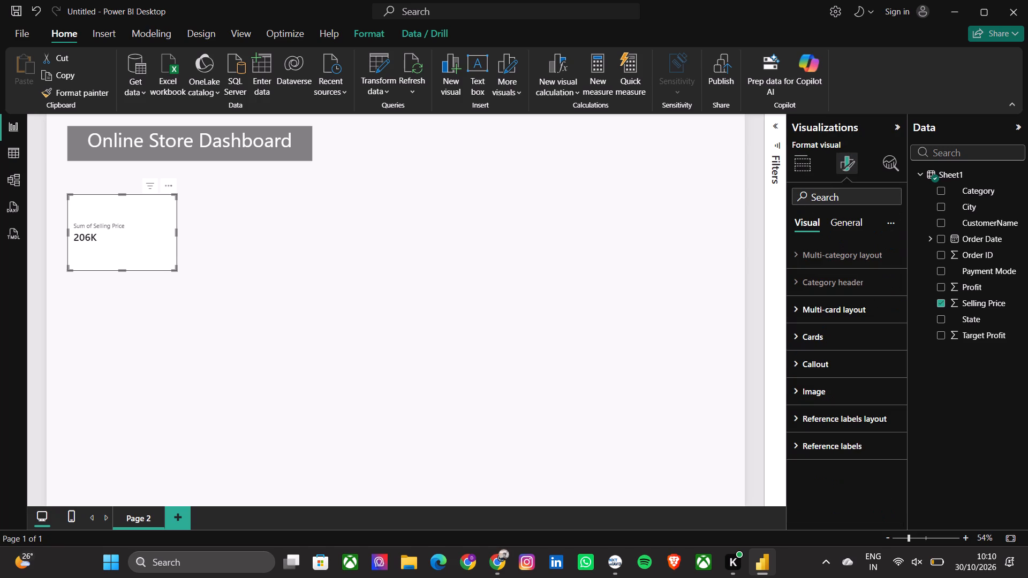
{"action": "left_click", "coordinate": [822, 367]}
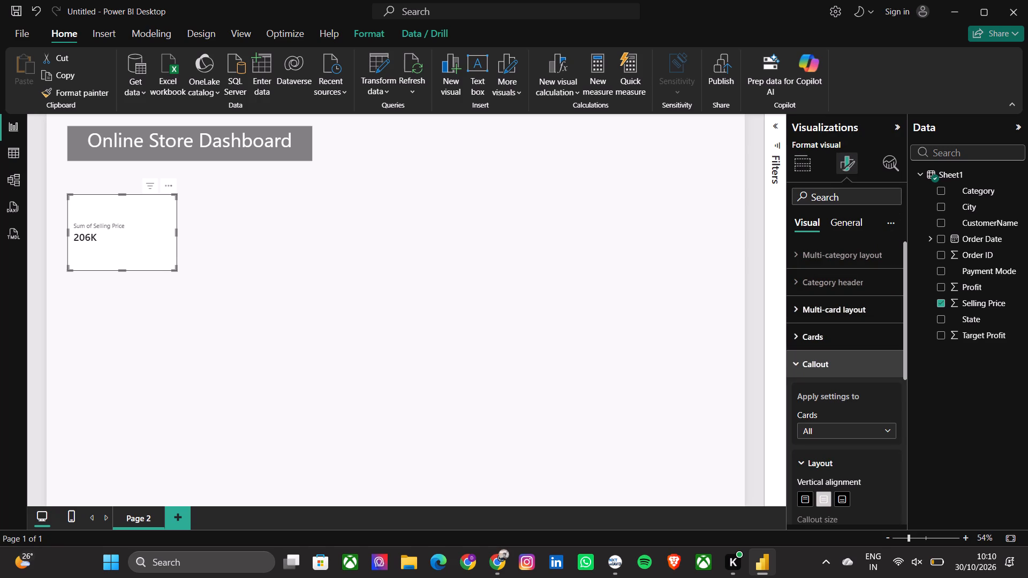
{"action": "scroll", "coordinate": [822, 367], "scroll_direction": "down", "scroll_amount": 3}
{"action": "scroll", "coordinate": [822, 367], "scroll_direction": "up", "scroll_amount": 1}
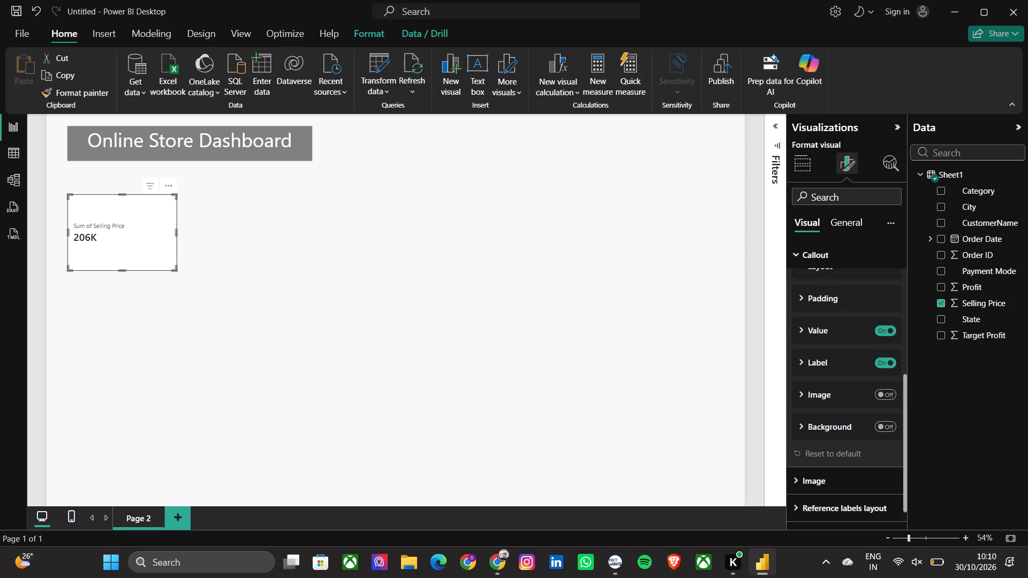
{"action": "scroll", "coordinate": [822, 367], "scroll_direction": "up", "scroll_amount": 1}
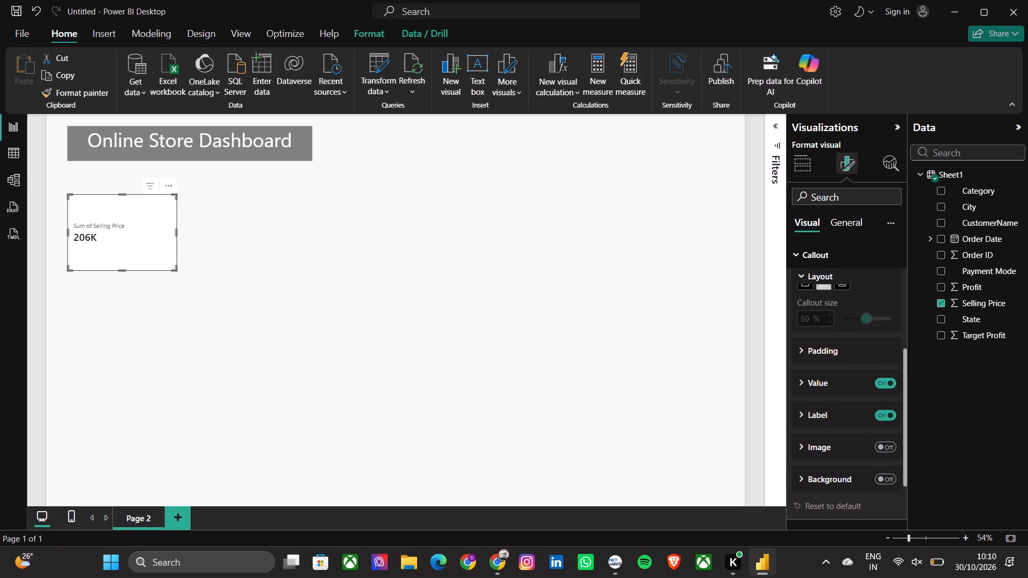
{"action": "left_click", "coordinate": [887, 385]}
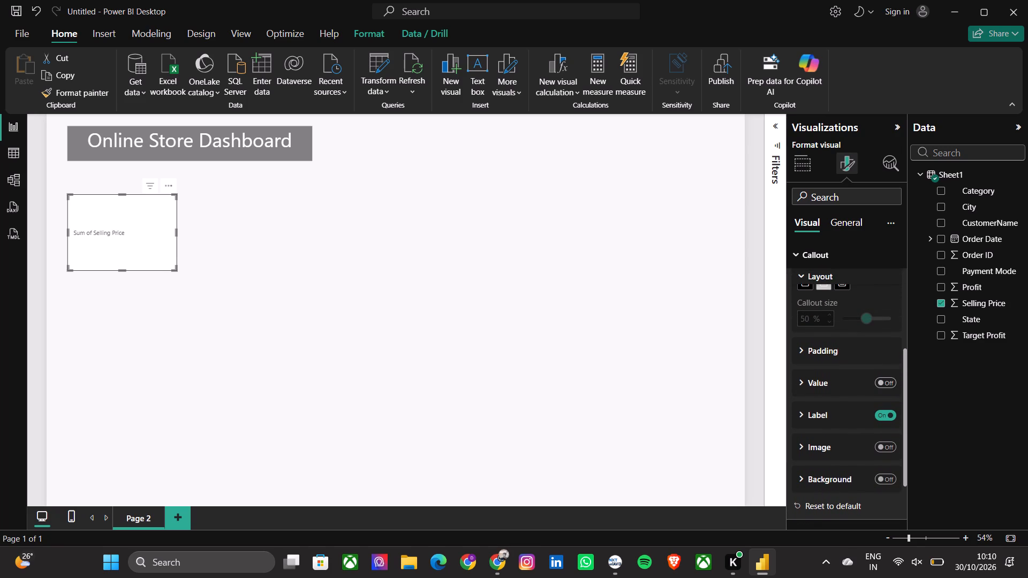
{"action": "left_click", "coordinate": [887, 385]}
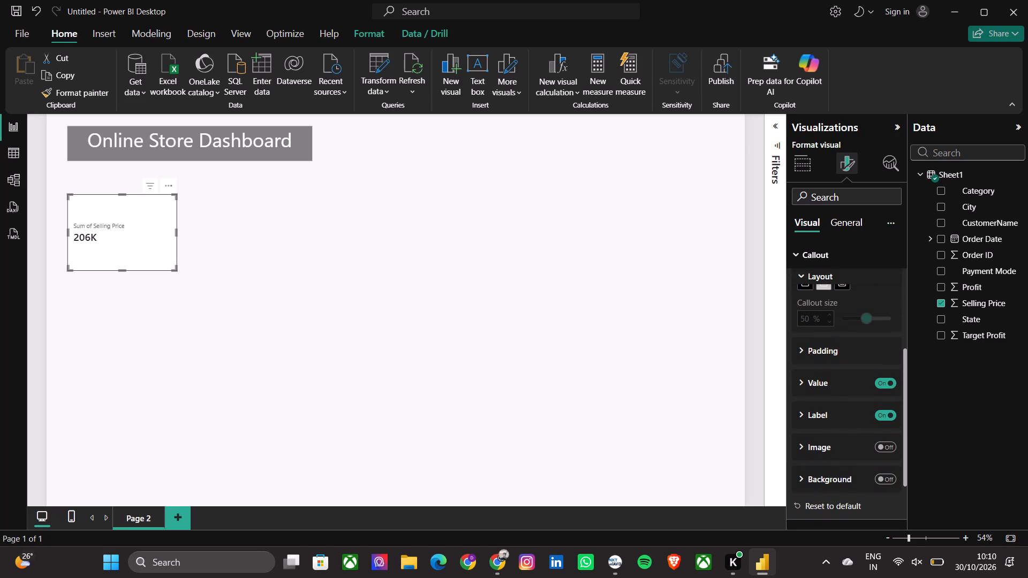
{"action": "left_click", "coordinate": [882, 413]}
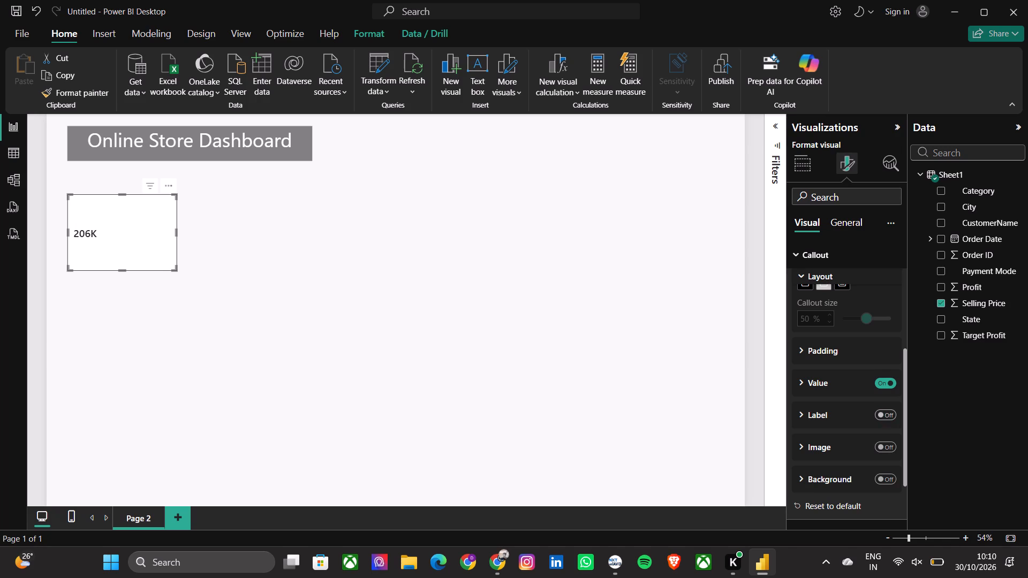
Turn on the Selling Price card's title and set its text to "Total Sell".
{"action": "scroll", "coordinate": [882, 413], "scroll_direction": "up", "scroll_amount": 2}
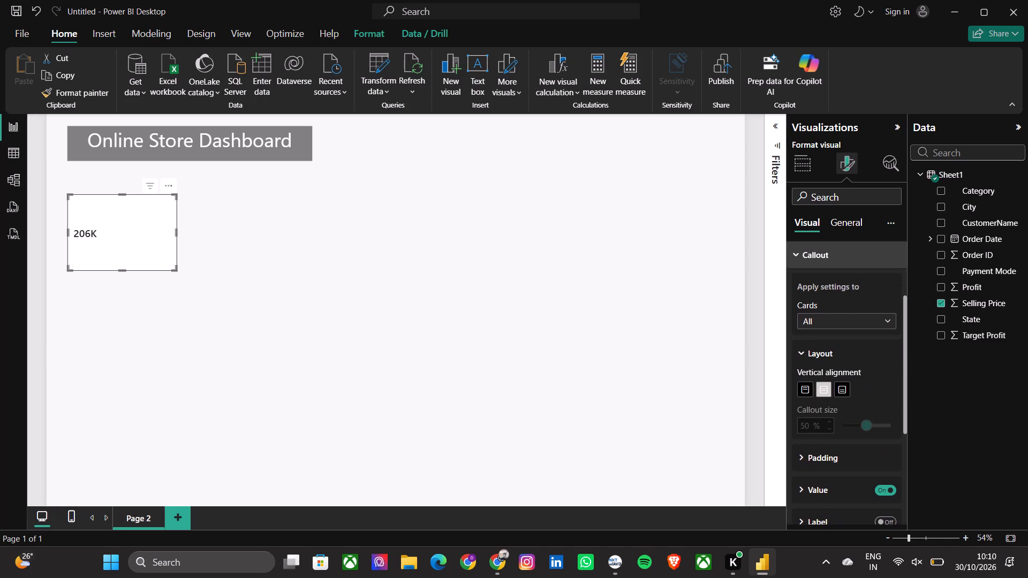
{"action": "left_click", "coordinate": [849, 217]}
{"action": "left_click", "coordinate": [828, 284]}
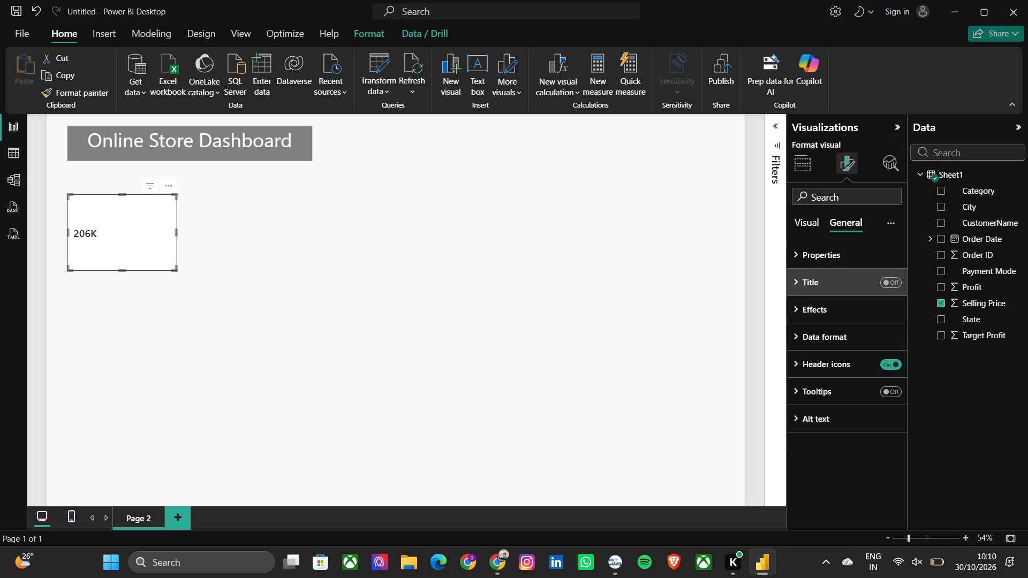
{"action": "left_click", "coordinate": [884, 286]}
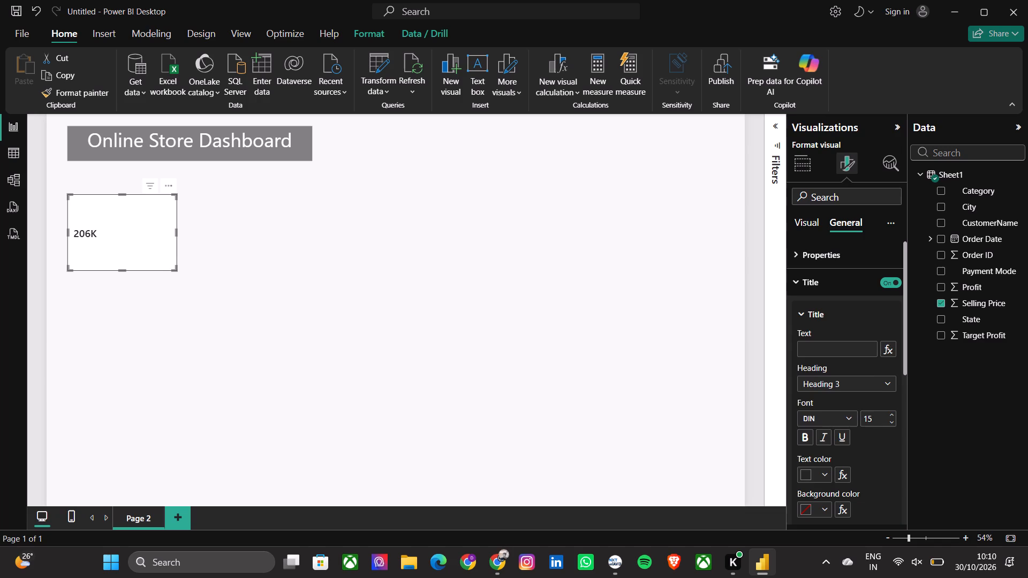
{"action": "left_click", "coordinate": [843, 314]}
{"action": "left_click", "coordinate": [833, 315]}
{"action": "left_click", "coordinate": [829, 352]}
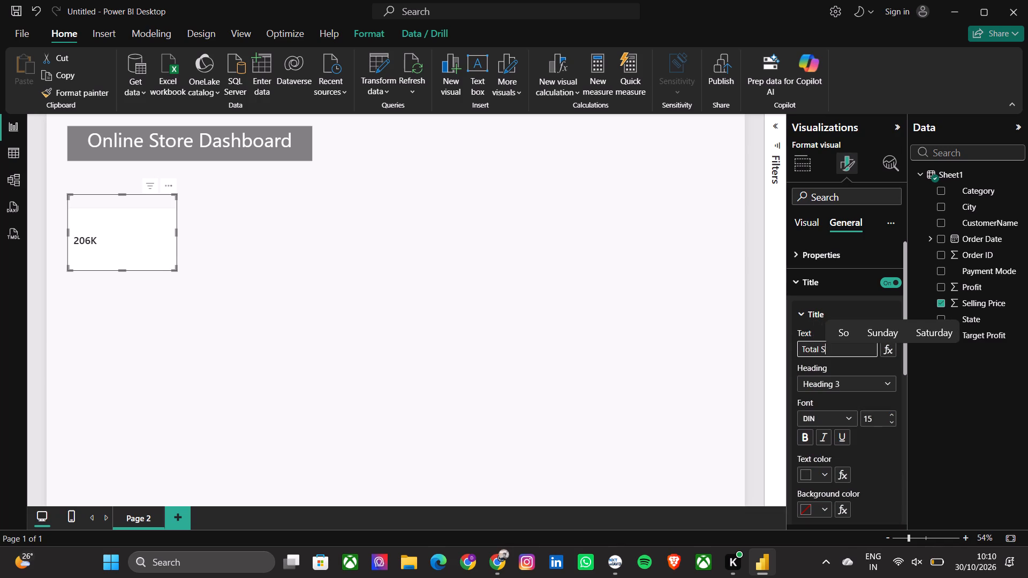
{"action": "key", "text": "BackSpace"}
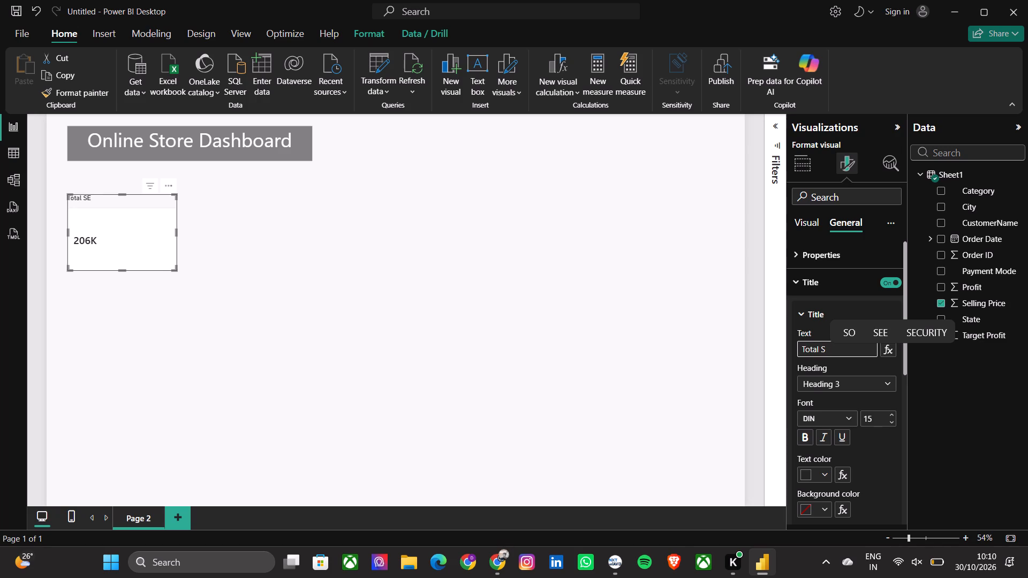
{"action": "type", "text": "ell"}
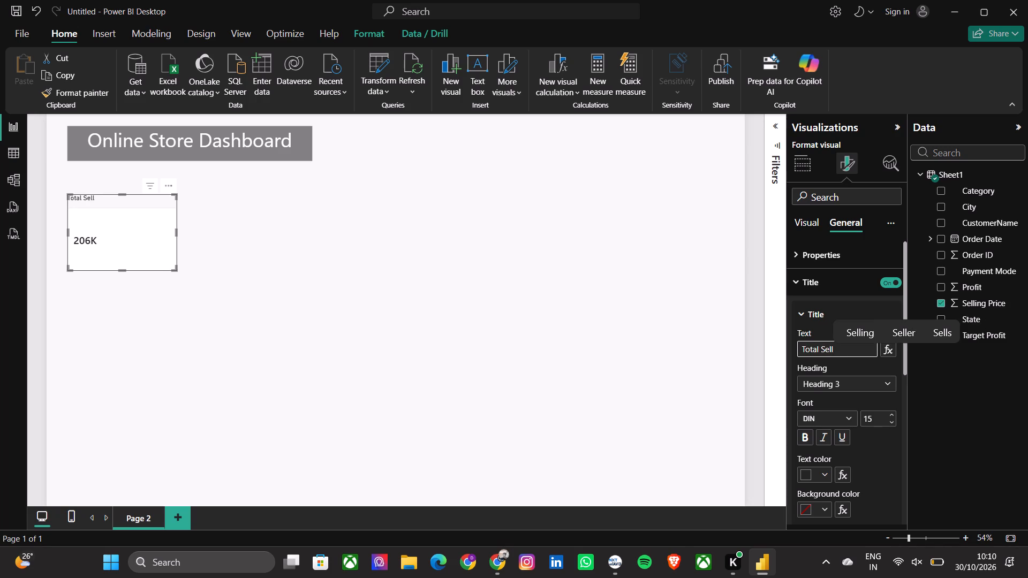
{"action": "left_click", "coordinate": [700, 386]}
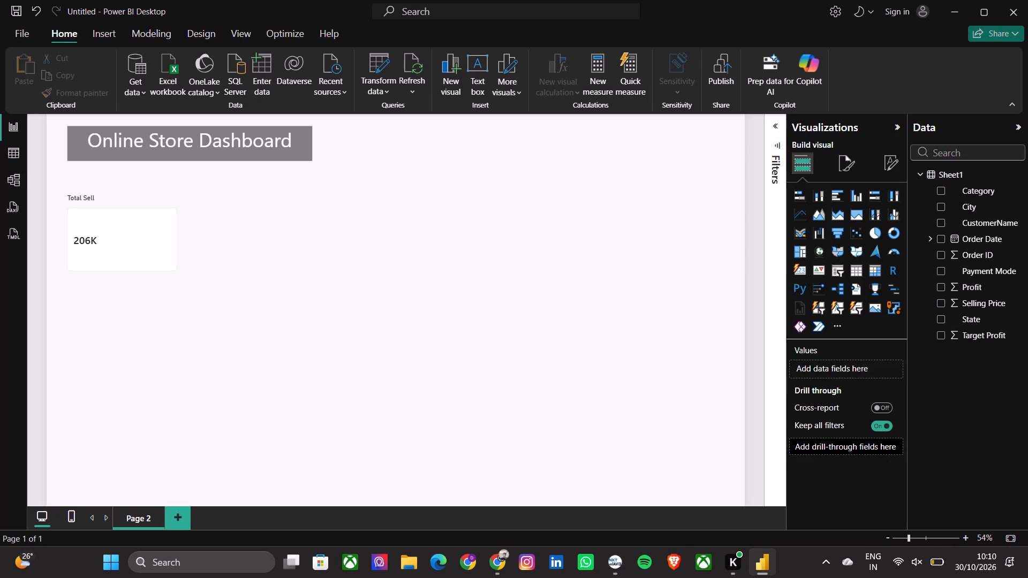
Center the "Total Sell" title horizontally on the Selling Price card.
{"action": "left_click", "coordinate": [168, 238]}
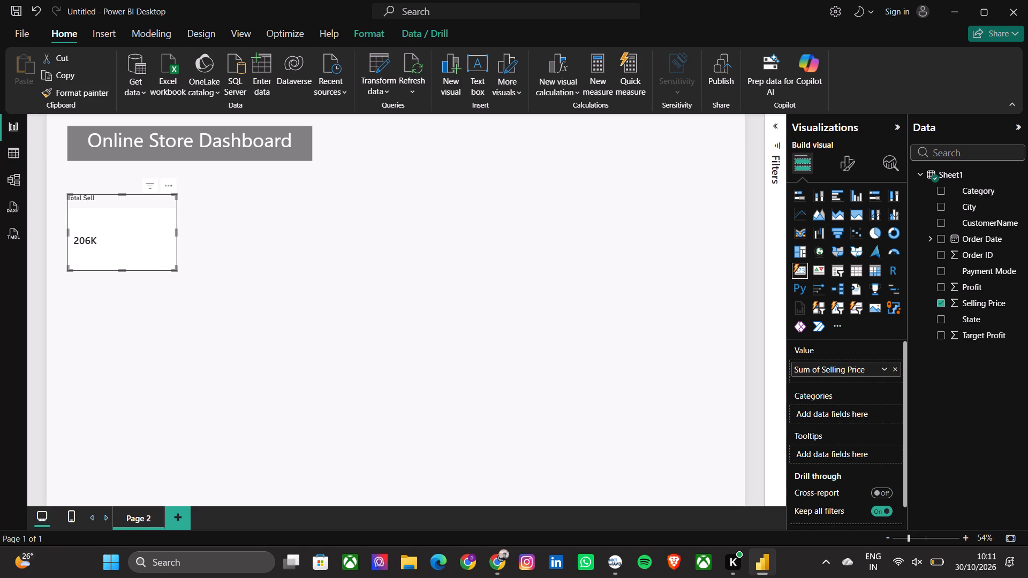
{"action": "left_click", "coordinate": [838, 161]}
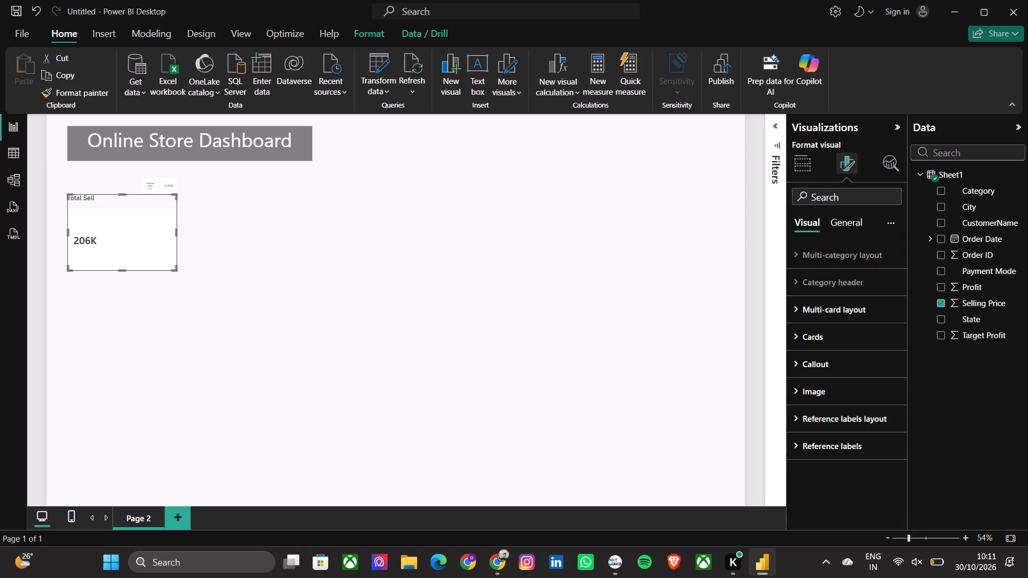
{"action": "left_click", "coordinate": [842, 223]}
{"action": "left_click", "coordinate": [841, 280]}
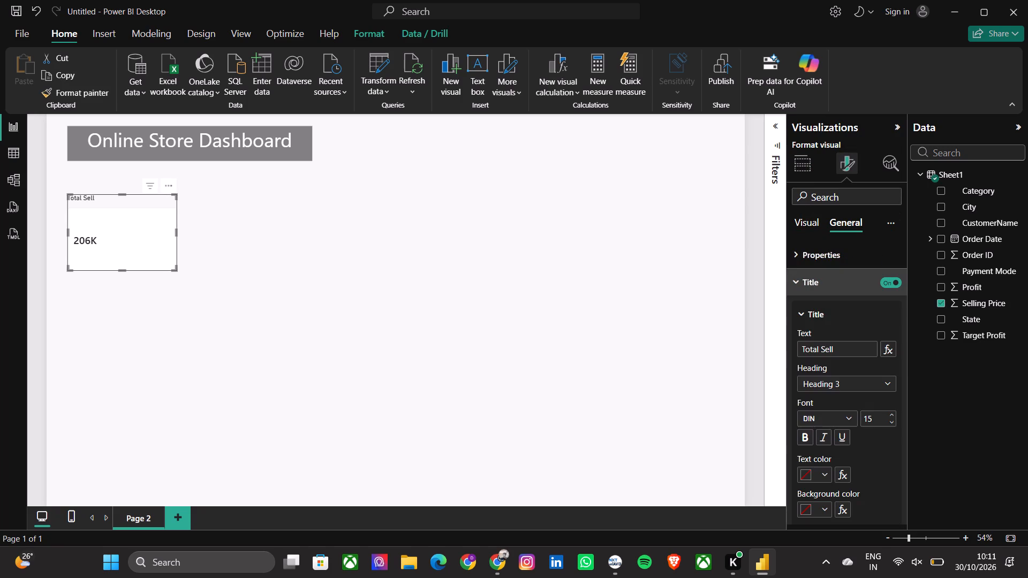
{"action": "scroll", "coordinate": [838, 329], "scroll_direction": "down", "scroll_amount": 1}
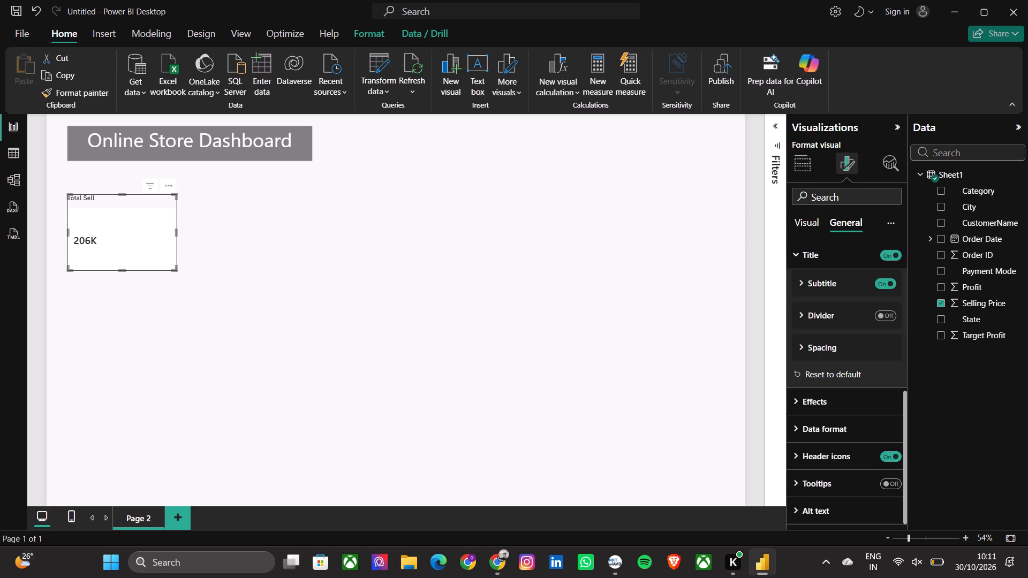
{"action": "scroll", "coordinate": [838, 329], "scroll_direction": "up", "scroll_amount": 5}
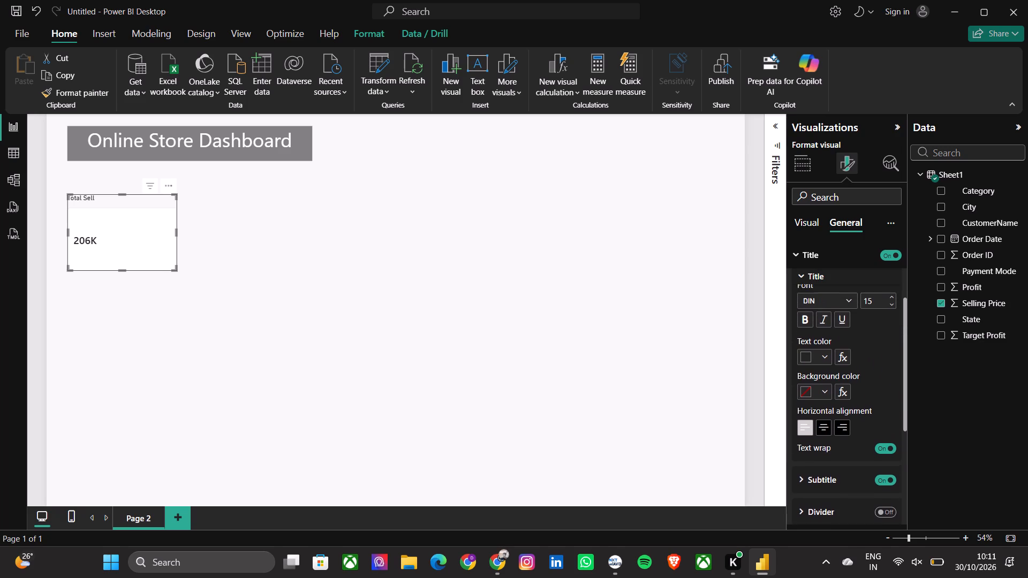
{"action": "scroll", "coordinate": [838, 329], "scroll_direction": "up", "scroll_amount": 5}
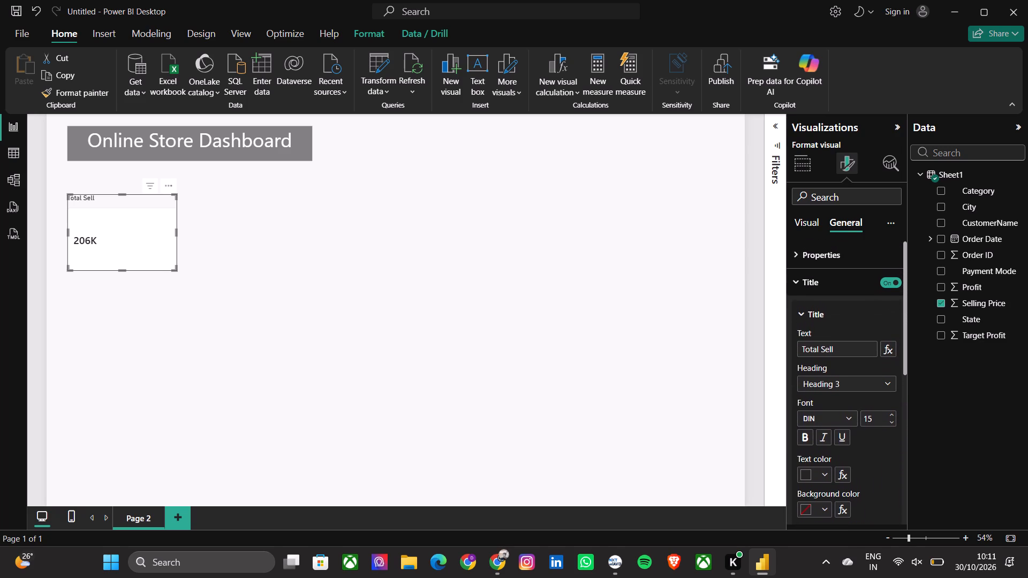
{"action": "scroll", "coordinate": [838, 329], "scroll_direction": "up", "scroll_amount": 1}
{"action": "scroll", "coordinate": [838, 443], "scroll_direction": "down", "scroll_amount": 1}
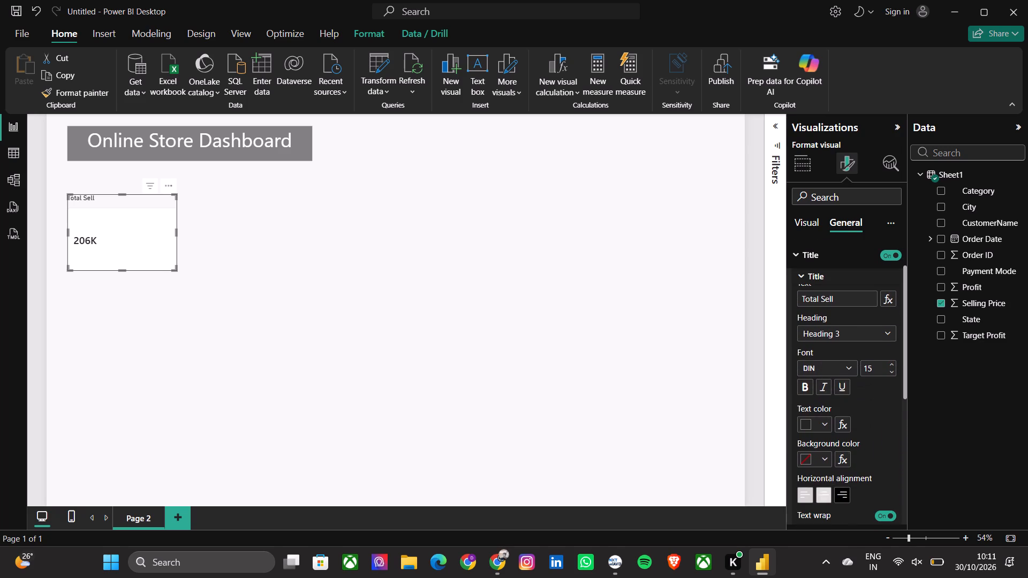
{"action": "left_click", "coordinate": [830, 505]}
{"action": "left_click", "coordinate": [823, 498]}
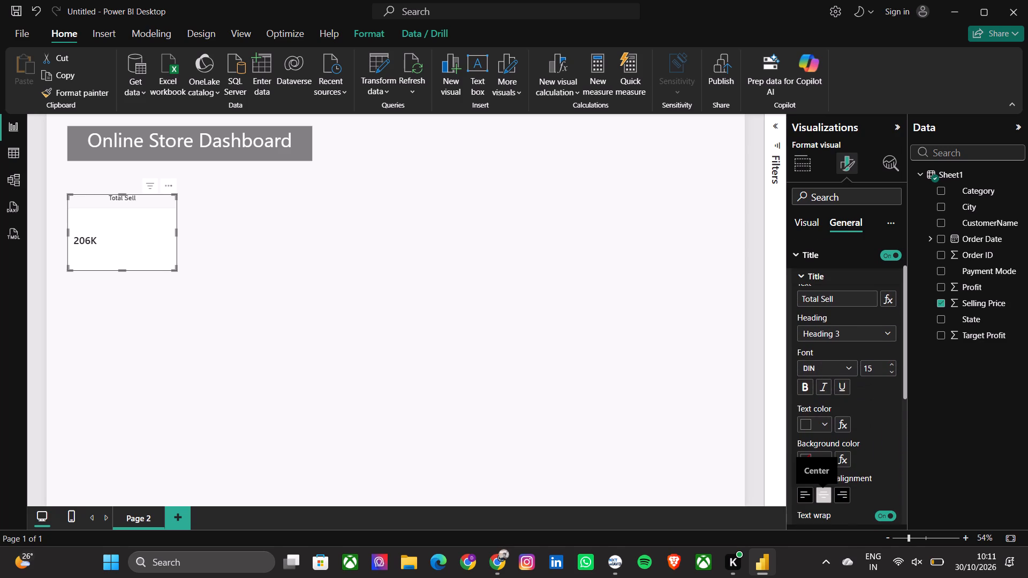
Increase the font size of the card's "Total Sell" title to 27.
{"action": "triple_click", "coordinate": [890, 366]}
{"action": "double_click", "coordinate": [890, 366]}
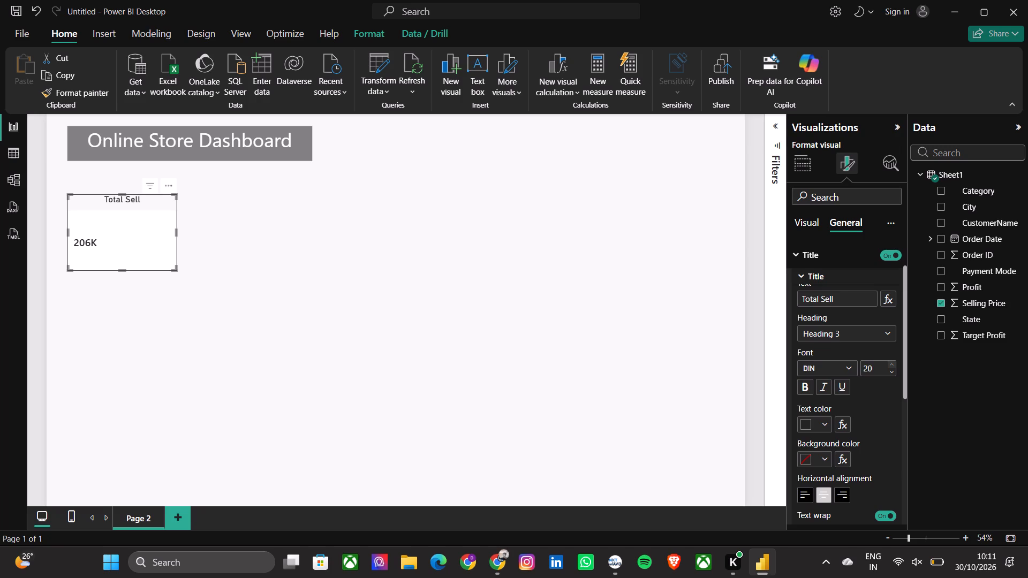
{"action": "double_click", "coordinate": [890, 366]}
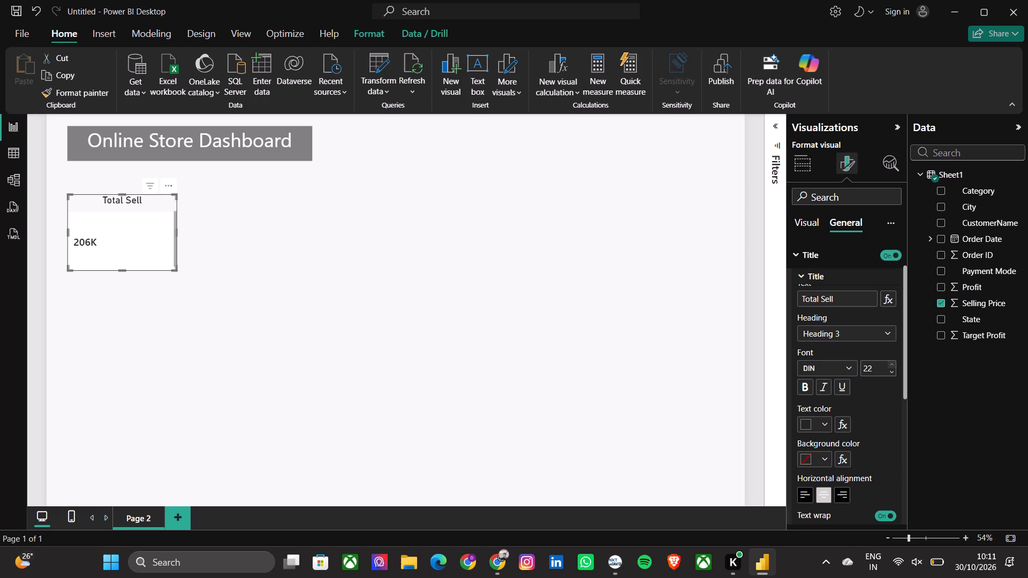
{"action": "triple_click", "coordinate": [890, 366]}
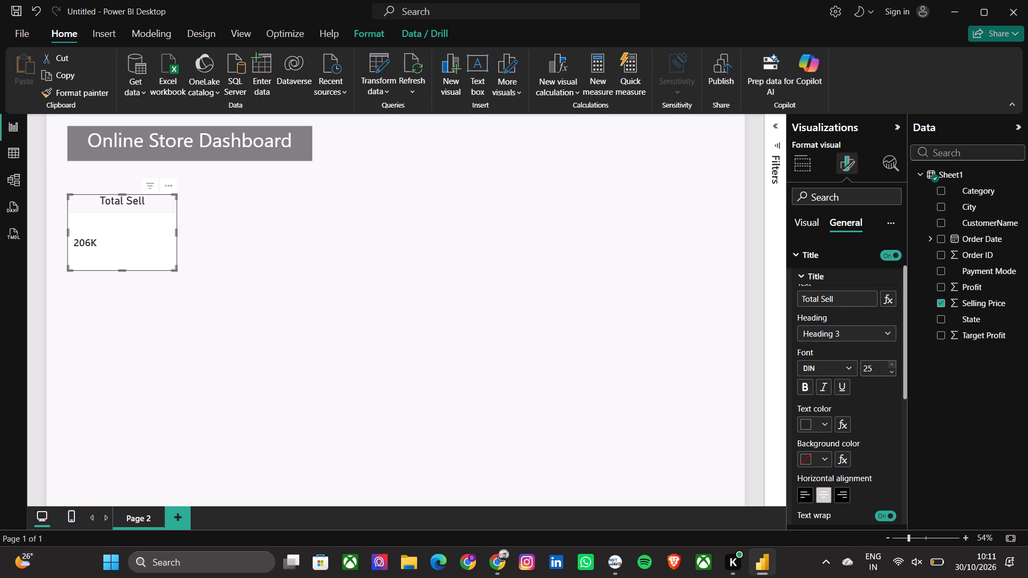
{"action": "double_click", "coordinate": [890, 366]}
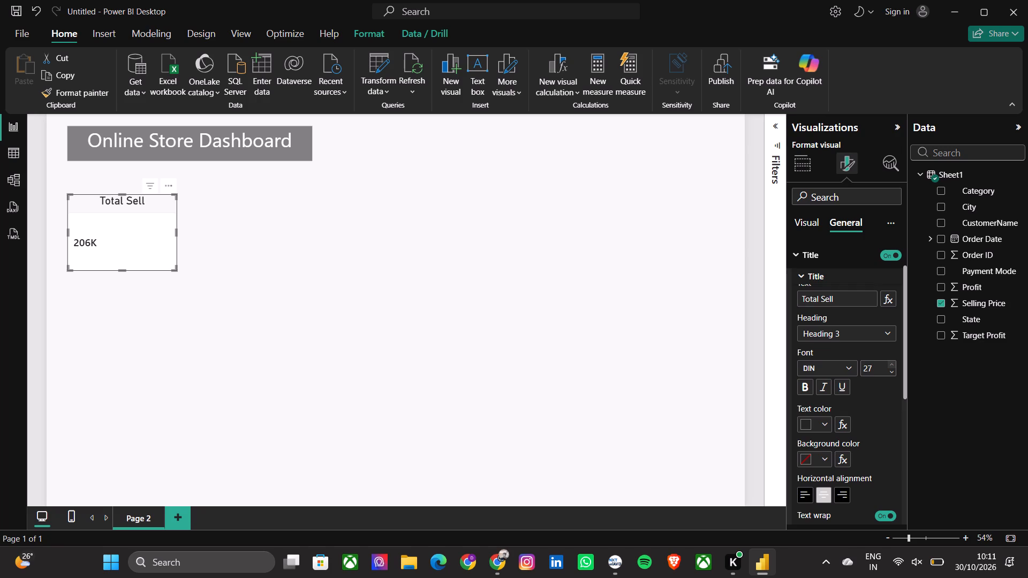
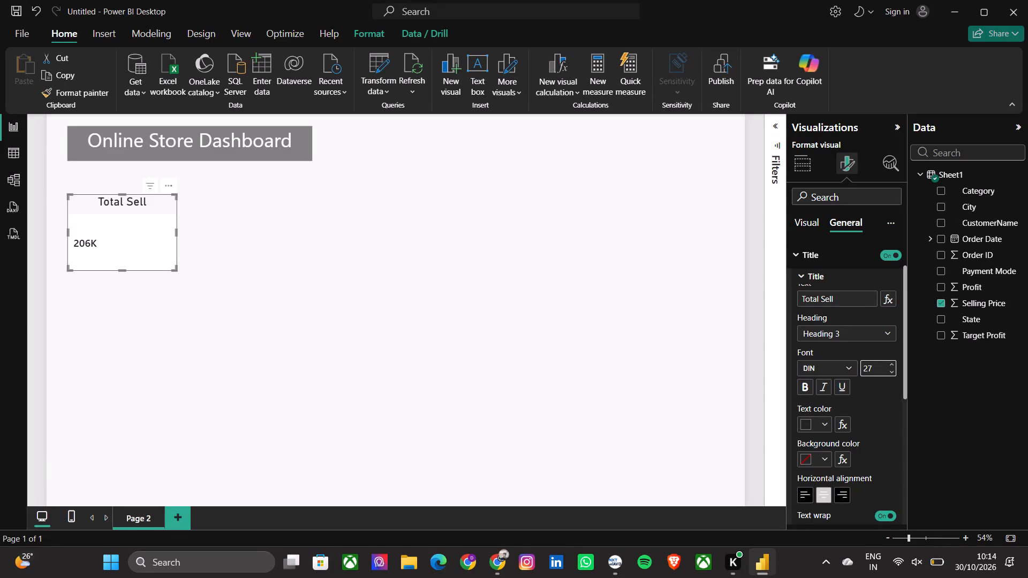
Center the callout value horizontally on the Total Sell card.
{"action": "left_click", "coordinate": [93, 247]}
{"action": "left_click", "coordinate": [810, 221]}
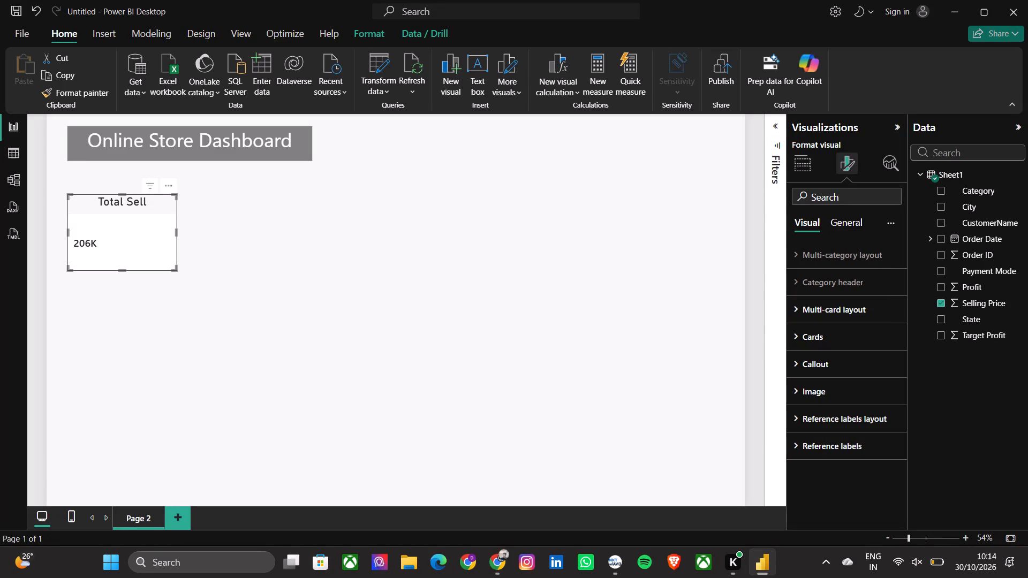
{"action": "left_click", "coordinate": [819, 366]}
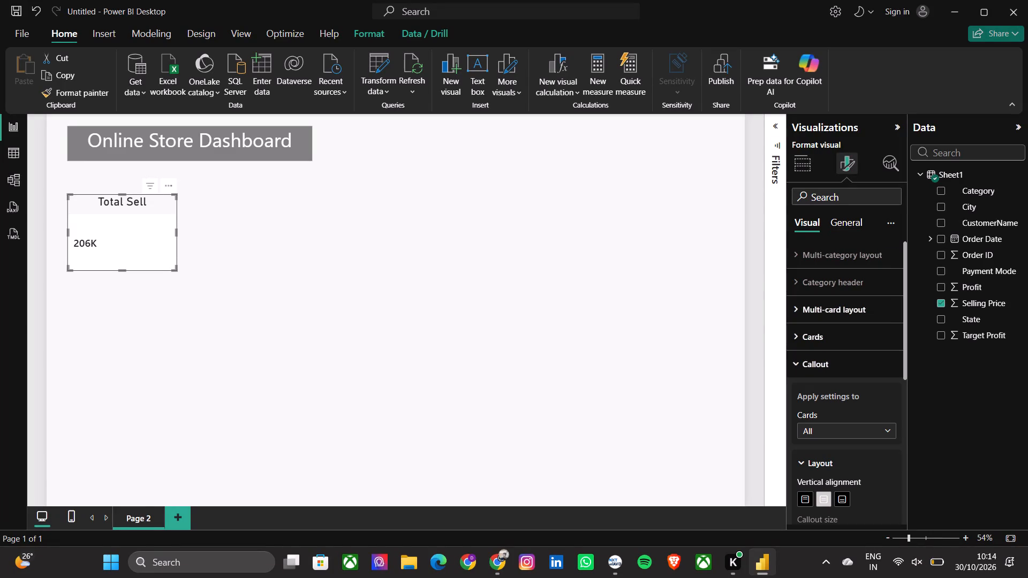
{"action": "scroll", "coordinate": [826, 429], "scroll_direction": "down", "scroll_amount": 2}
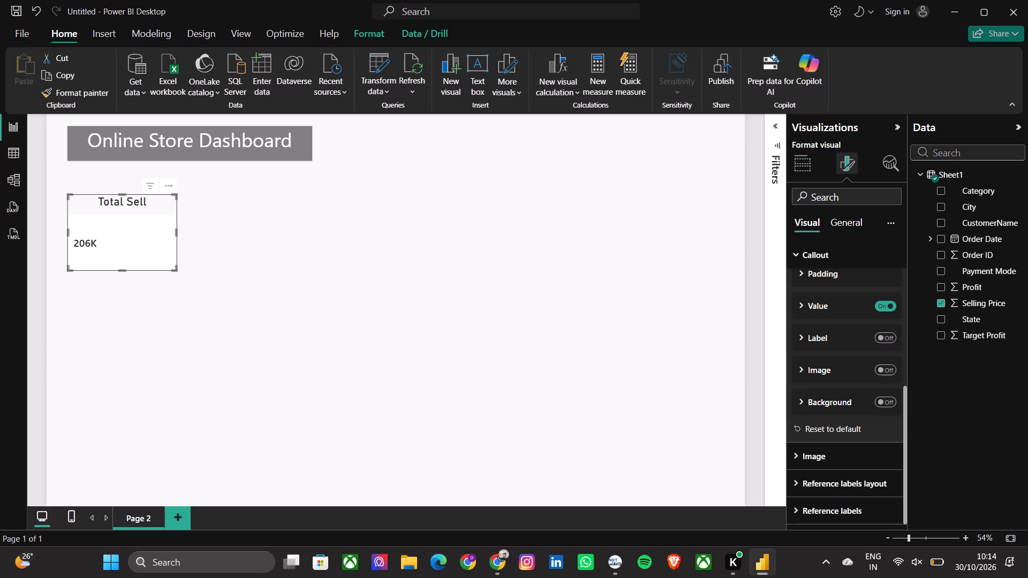
{"action": "scroll", "coordinate": [826, 429], "scroll_direction": "up", "scroll_amount": 1}
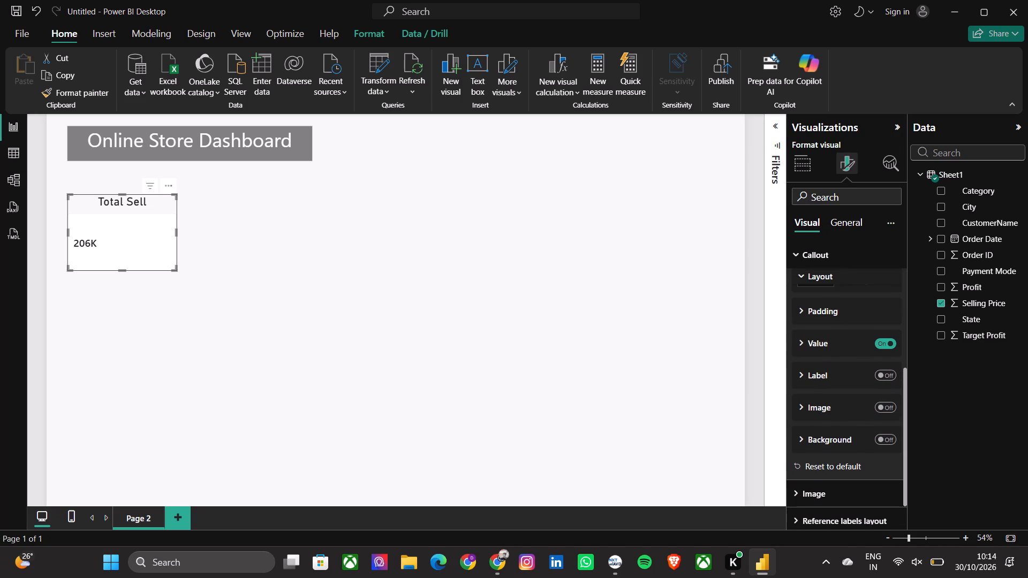
{"action": "left_click", "coordinate": [847, 349]}
{"action": "scroll", "coordinate": [852, 447], "scroll_direction": "down", "scroll_amount": 1}
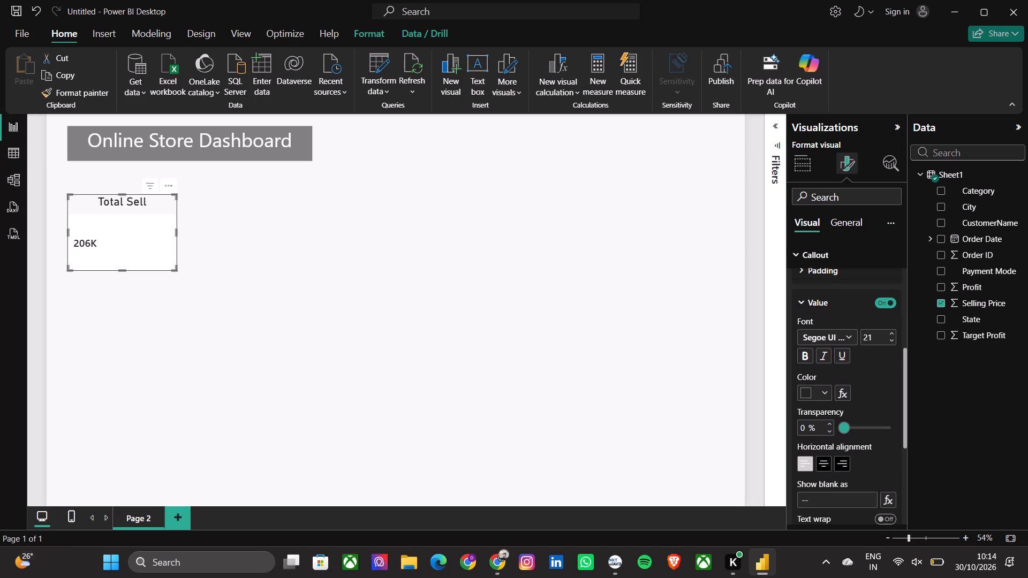
{"action": "left_click", "coordinate": [824, 462]}
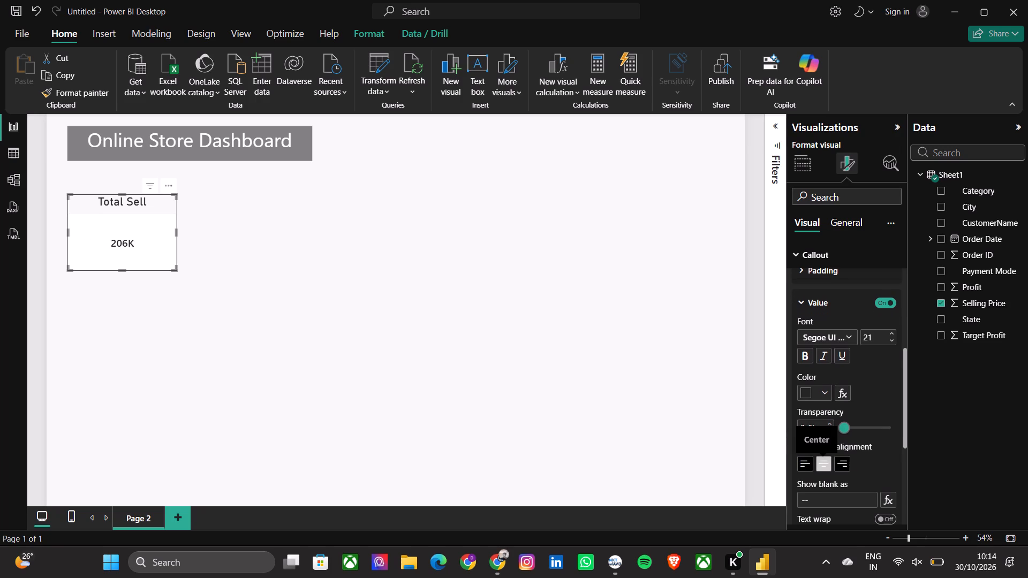
Increase the font size of the Total Sell card's callout value to 35.
{"action": "triple_click", "coordinate": [893, 329]}
{"action": "triple_click", "coordinate": [893, 329]}
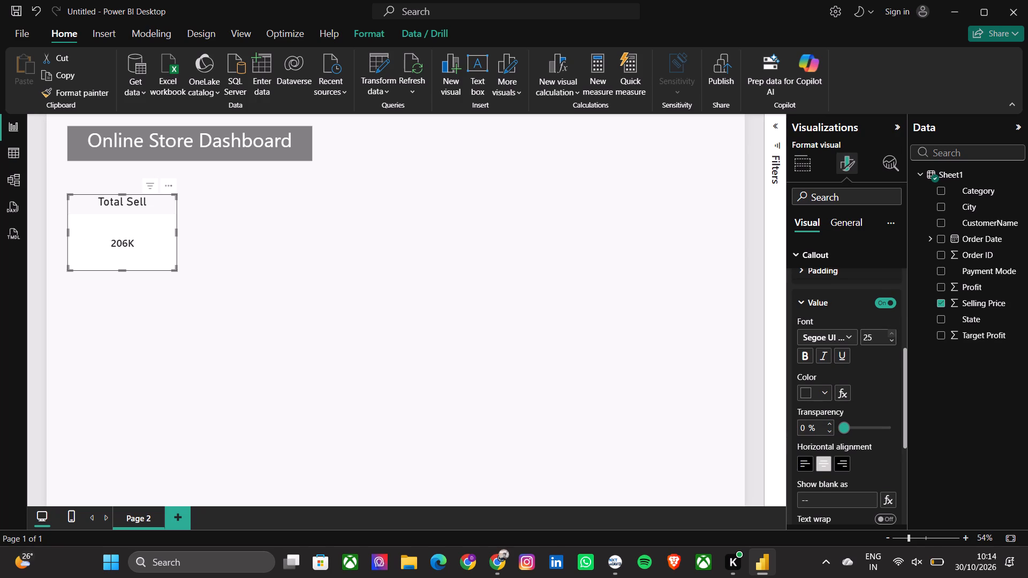
{"action": "triple_click", "coordinate": [893, 329]}
{"action": "left_click", "coordinate": [893, 329]}
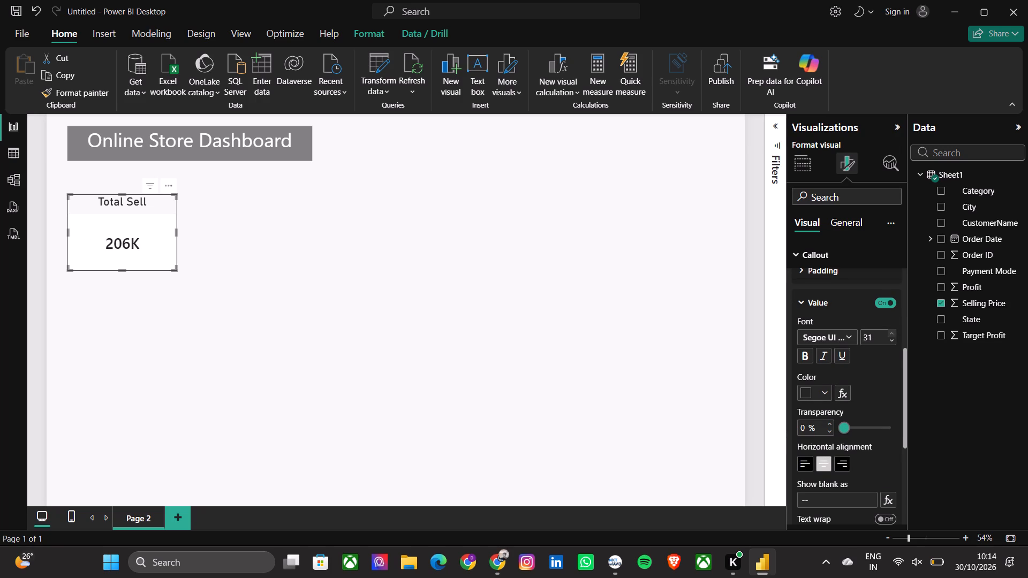
{"action": "triple_click", "coordinate": [891, 331]}
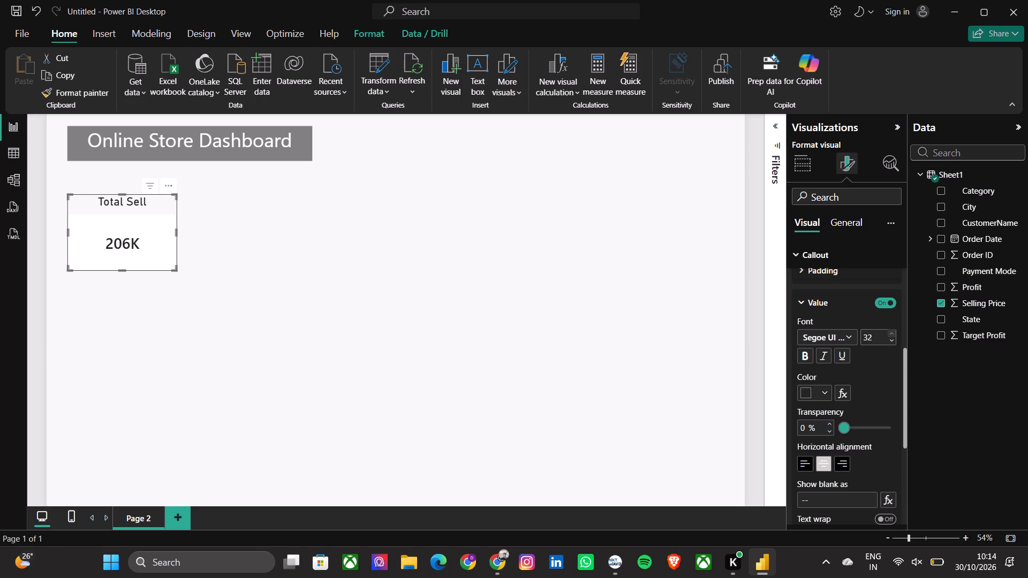
{"action": "triple_click", "coordinate": [891, 331]}
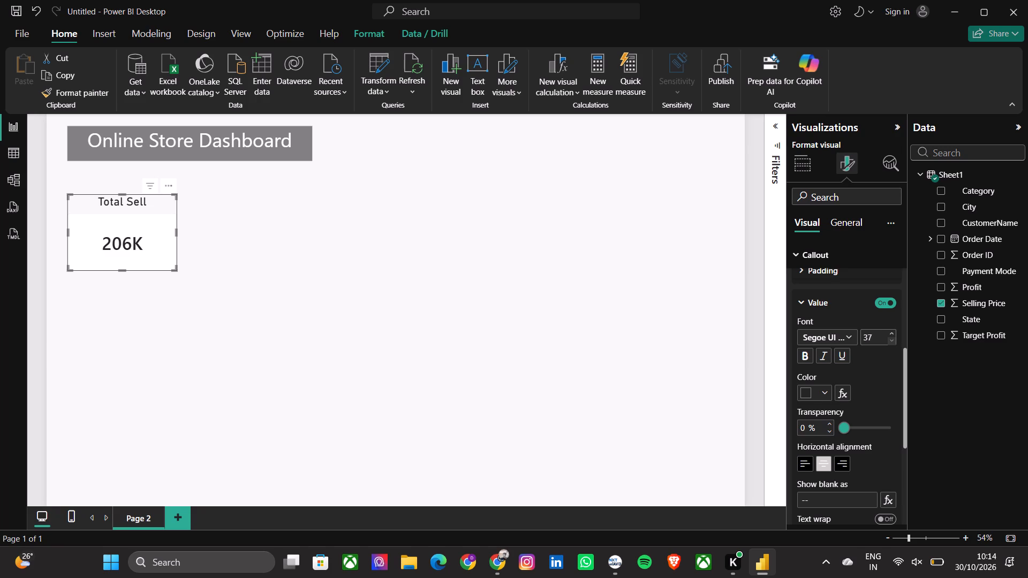
{"action": "double_click", "coordinate": [890, 341]}
Set the text color of the card's "Total Sell" title to white.
{"action": "left_click", "coordinate": [843, 223]}
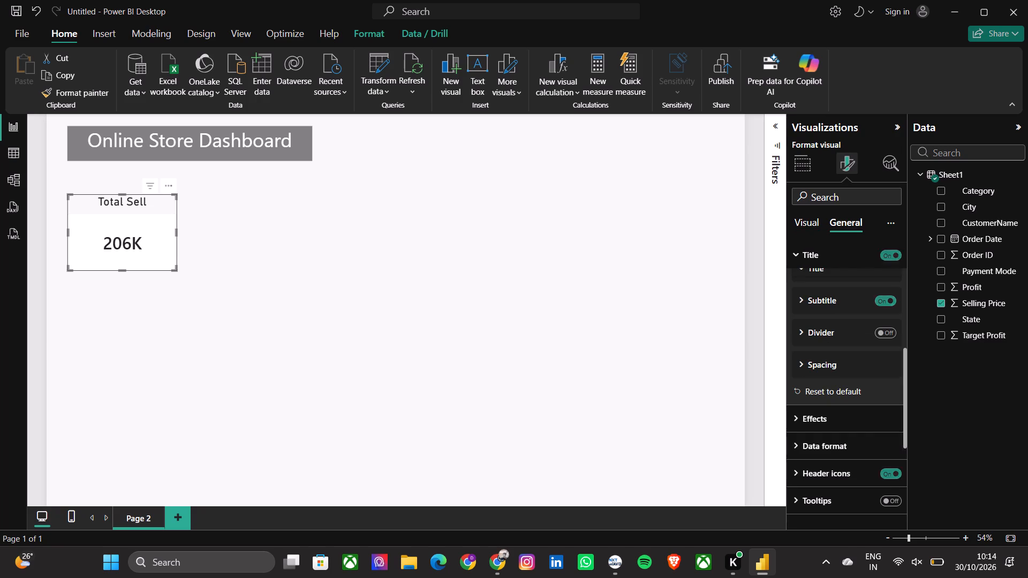
{"action": "scroll", "coordinate": [836, 304], "scroll_direction": "up", "scroll_amount": 3}
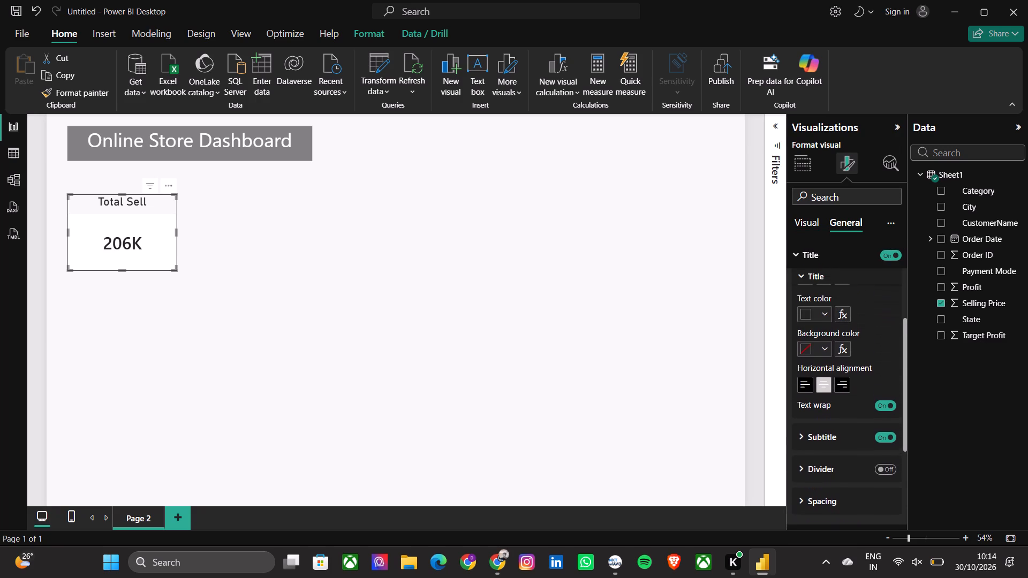
{"action": "scroll", "coordinate": [836, 304], "scroll_direction": "up", "scroll_amount": 1}
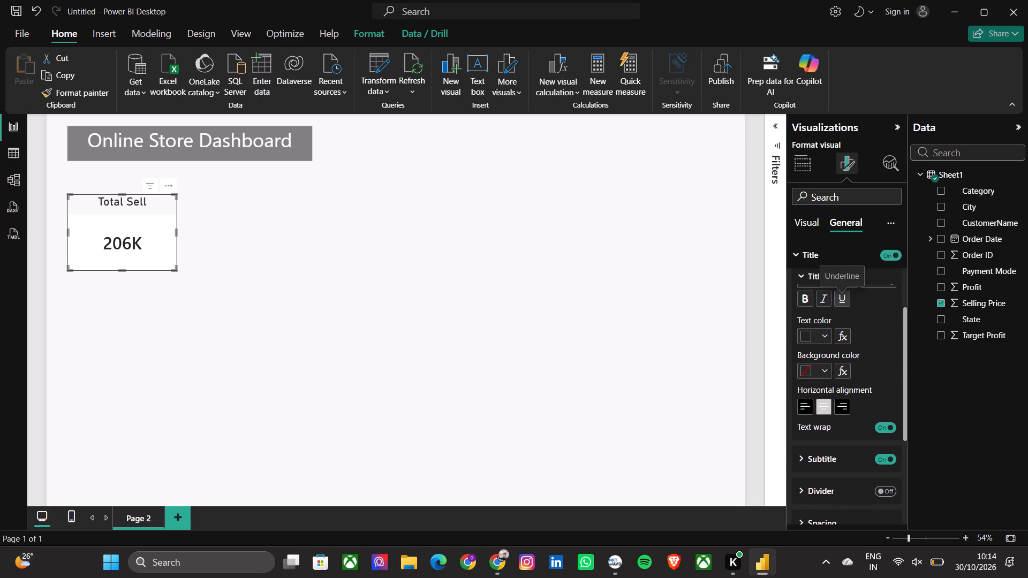
{"action": "scroll", "coordinate": [836, 304], "scroll_direction": "up", "scroll_amount": 1}
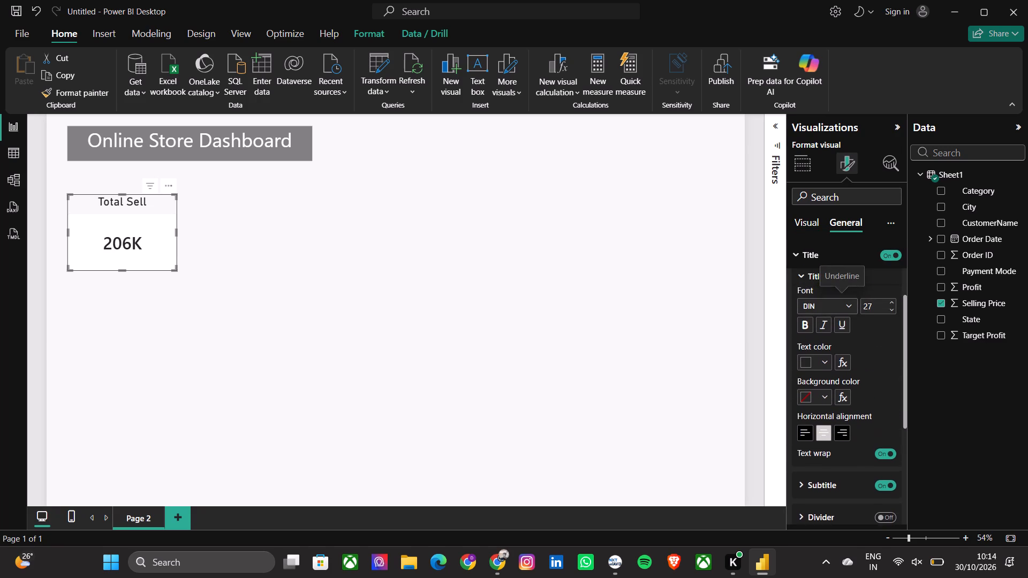
{"action": "scroll", "coordinate": [836, 304], "scroll_direction": "up", "scroll_amount": 2}
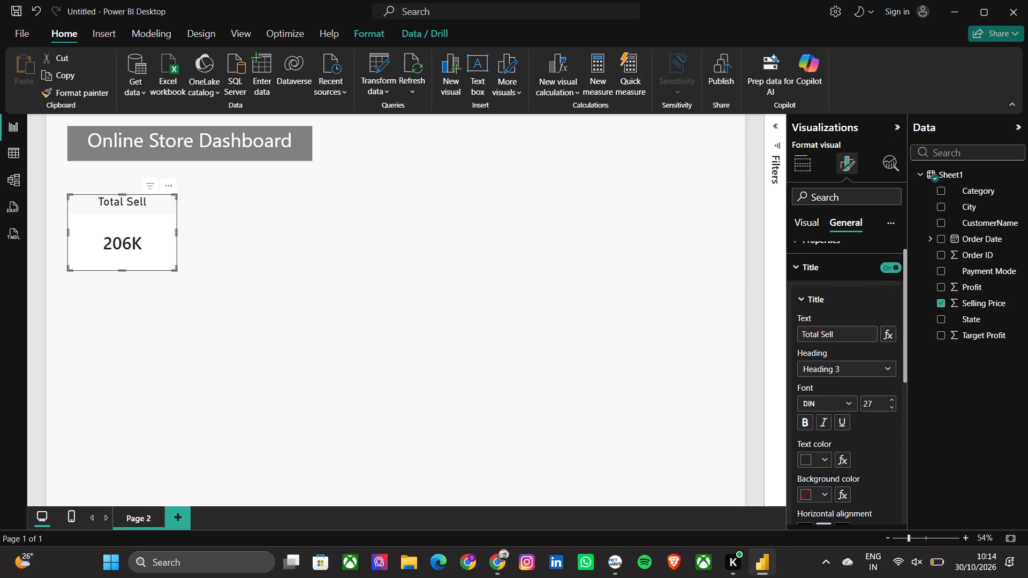
{"action": "scroll", "coordinate": [881, 442], "scroll_direction": "down", "scroll_amount": 1}
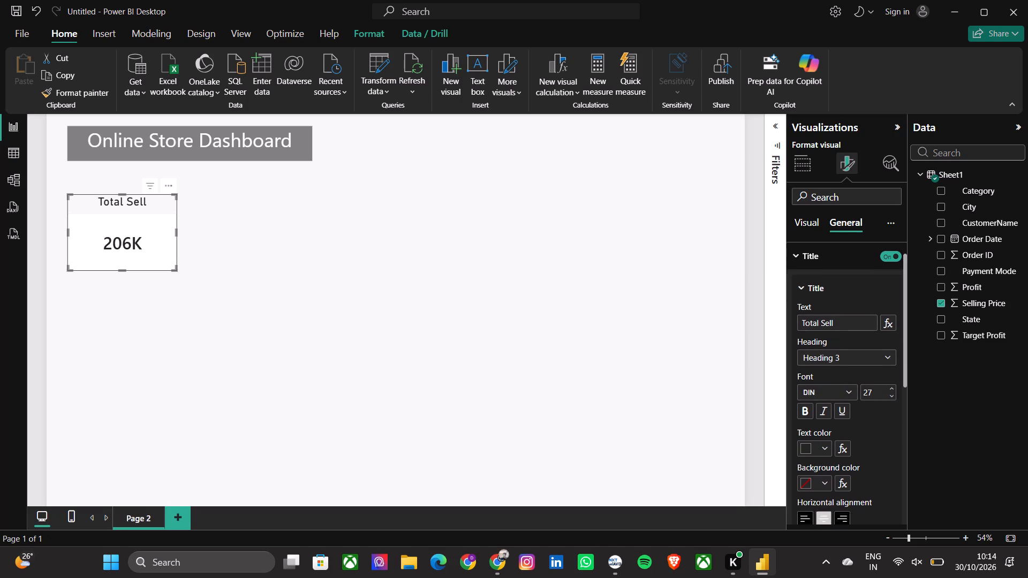
{"action": "scroll", "coordinate": [881, 442], "scroll_direction": "down", "scroll_amount": 1}
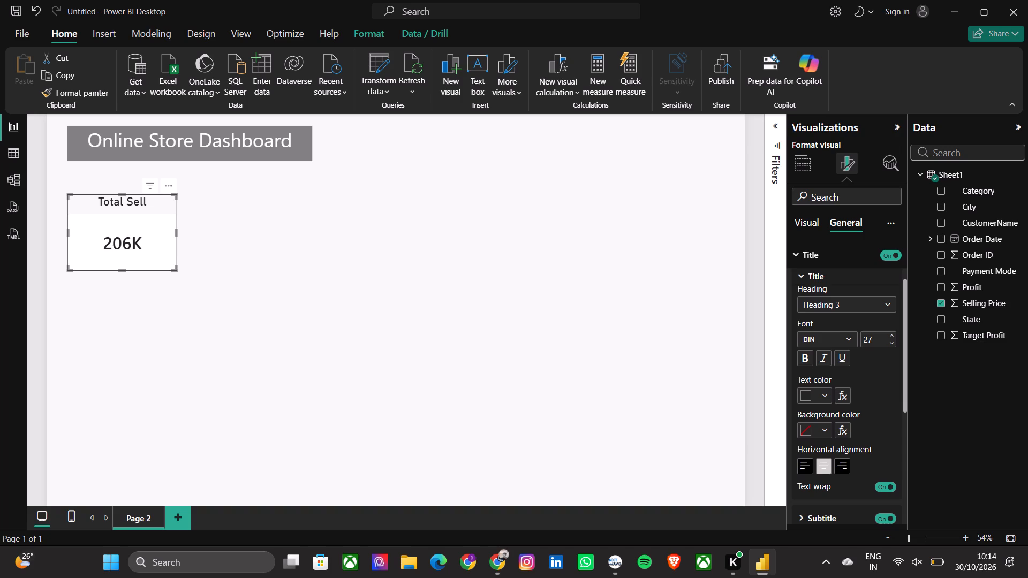
{"action": "left_click", "coordinate": [823, 398]}
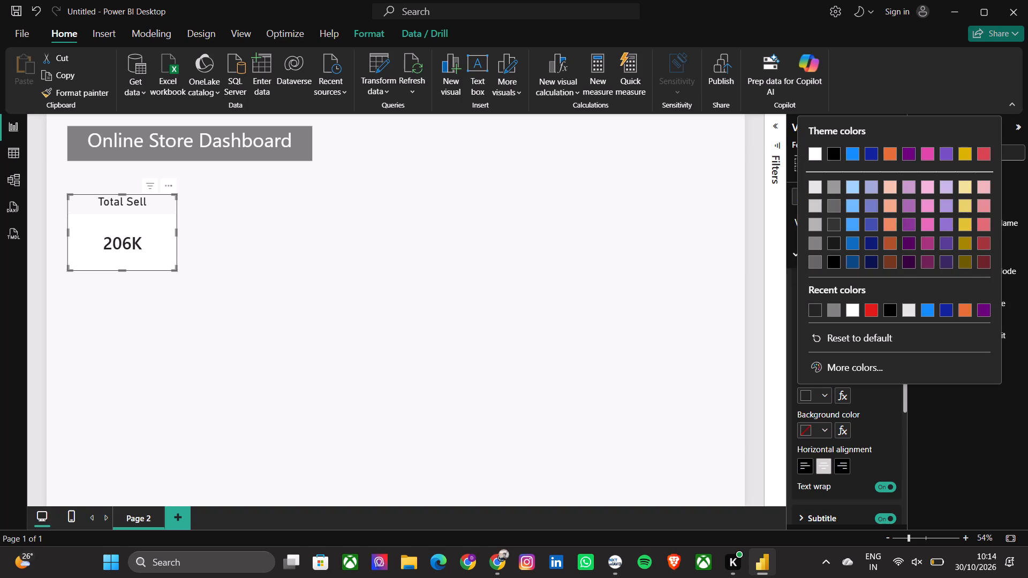
{"action": "left_click", "coordinate": [849, 309]}
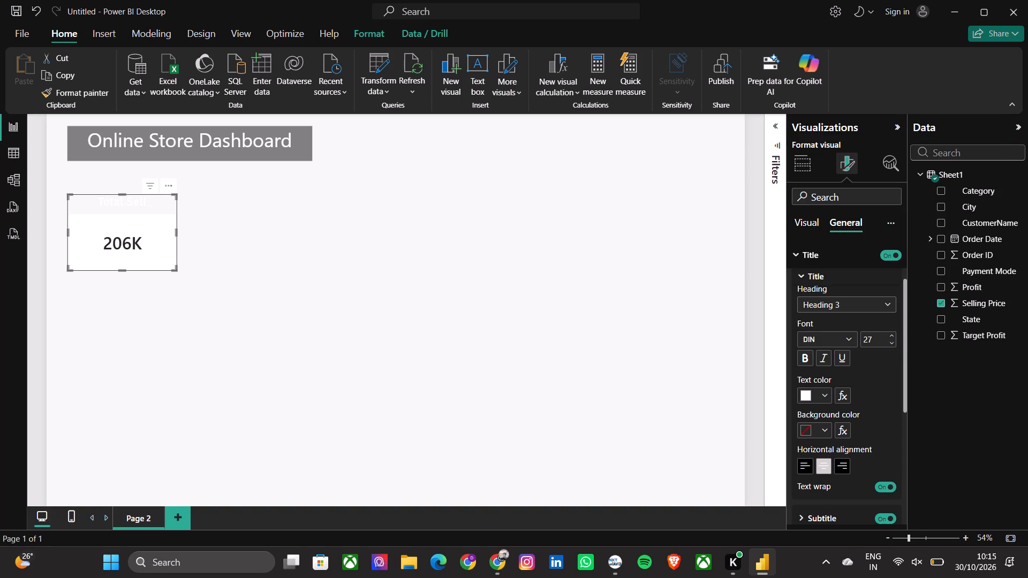
Set the background color of the "Total Sell" title to the banner's gray.
{"action": "left_click", "coordinate": [825, 431]}
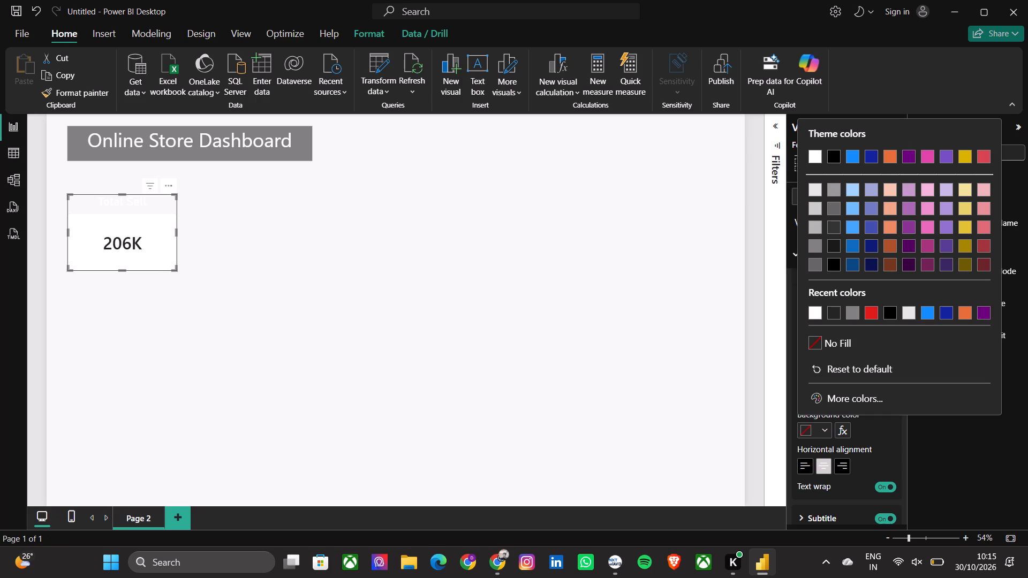
{"action": "left_click", "coordinate": [816, 247]}
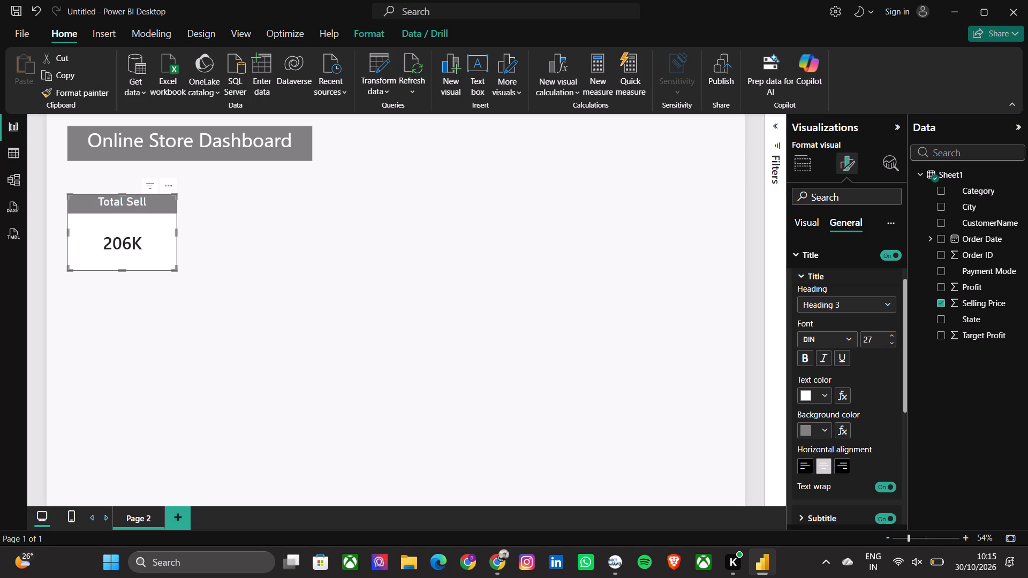
Resize the Total Sell card by raising its top edge slightly and making it narrower and shorter overall.
{"action": "left_click_drag", "start_coordinate": [123, 193], "coordinate": [123, 192]}
{"action": "left_click_drag", "start_coordinate": [123, 192], "coordinate": [123, 186]}
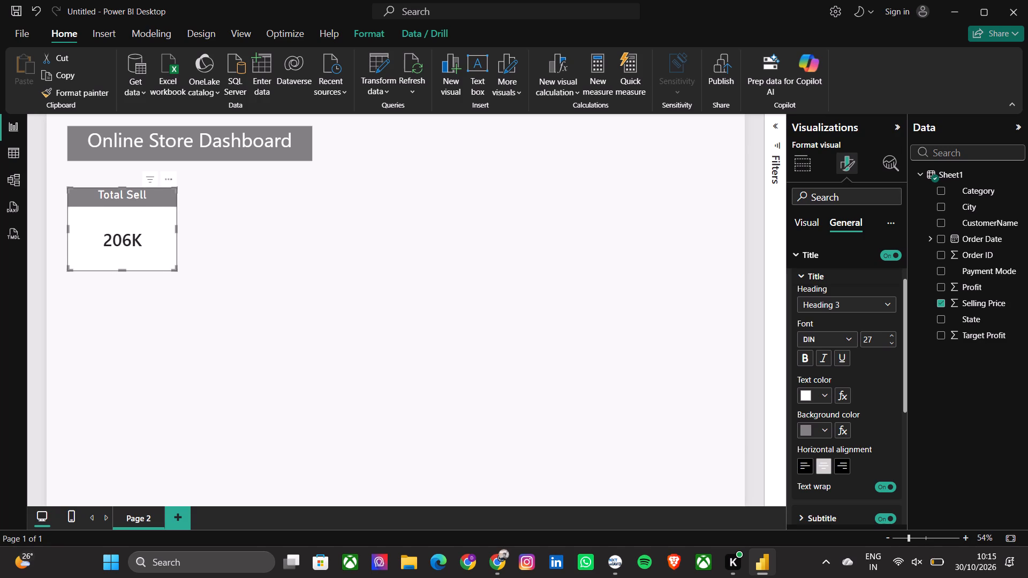
{"action": "left_click_drag", "start_coordinate": [176, 226], "coordinate": [166, 226]}
{"action": "left_click_drag", "start_coordinate": [117, 265], "coordinate": [117, 246]}
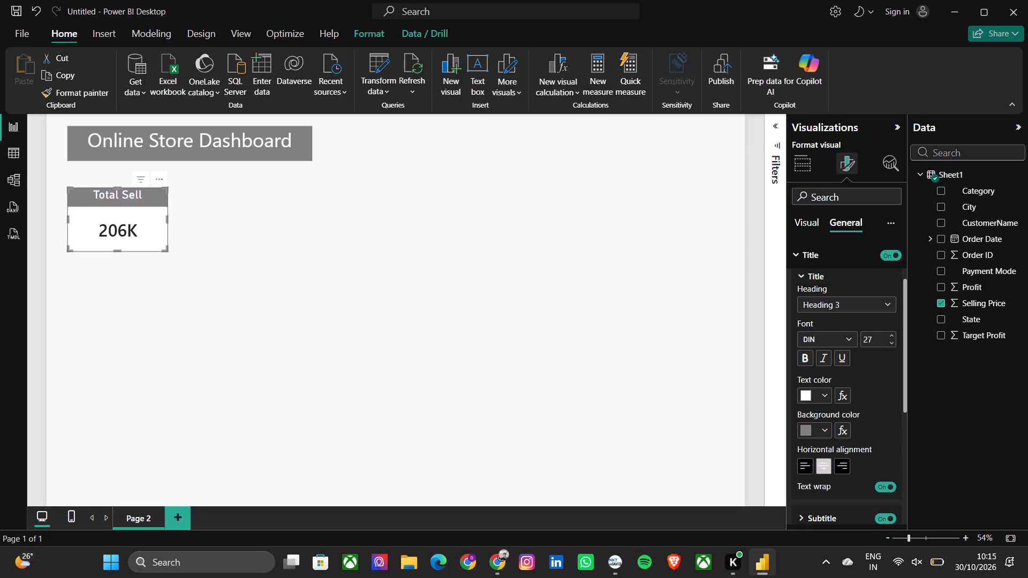
Increase the font size of the card's "Total Sell" title to 40 and deselect the card.
{"action": "triple_click", "coordinate": [888, 333]}
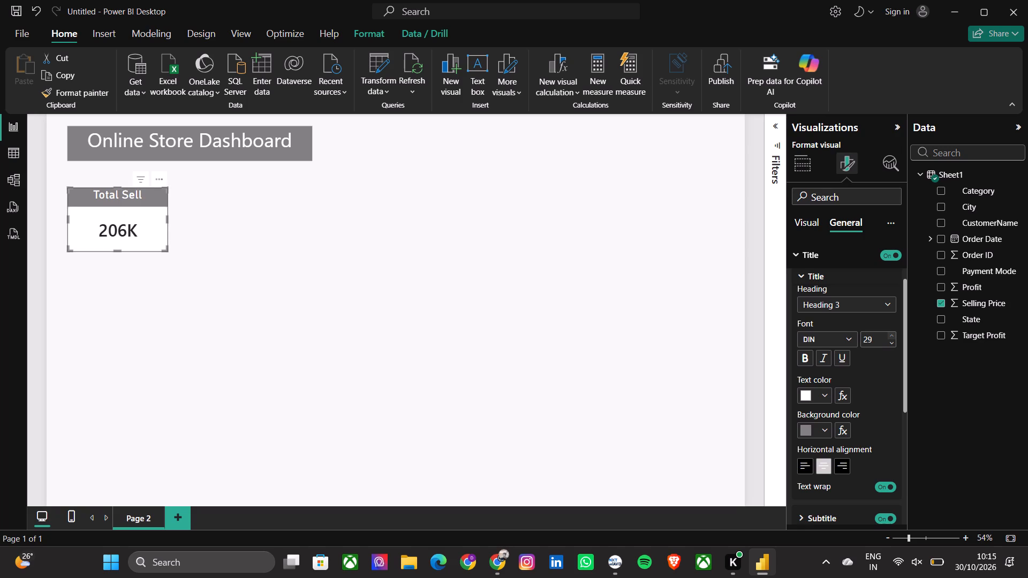
{"action": "triple_click", "coordinate": [888, 333]}
{"action": "triple_click", "coordinate": [888, 333]}
{"action": "double_click", "coordinate": [888, 333]}
{"action": "left_click", "coordinate": [888, 333]}
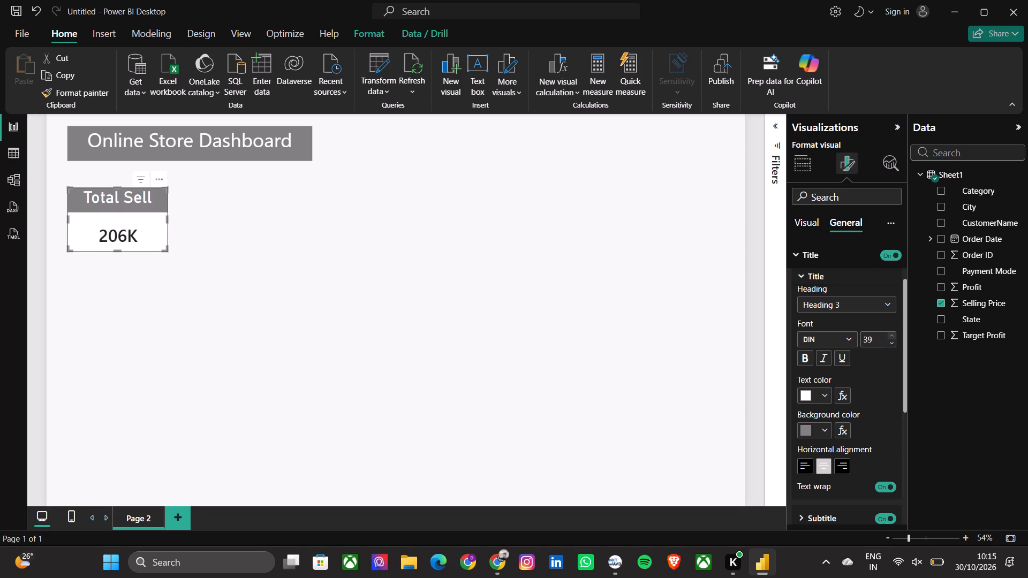
{"action": "left_click", "coordinate": [888, 333]}
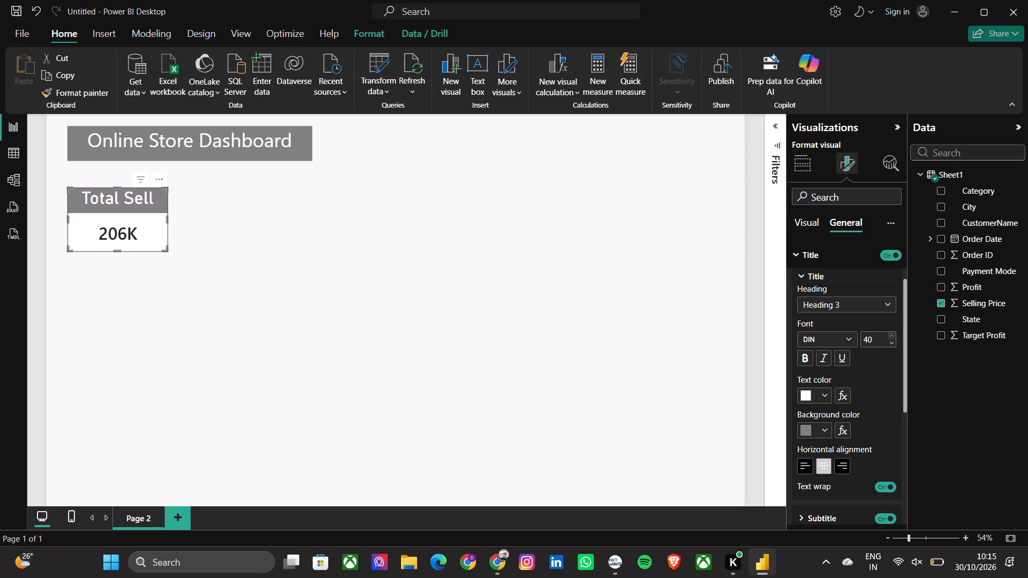
{"action": "left_click", "coordinate": [663, 320]}
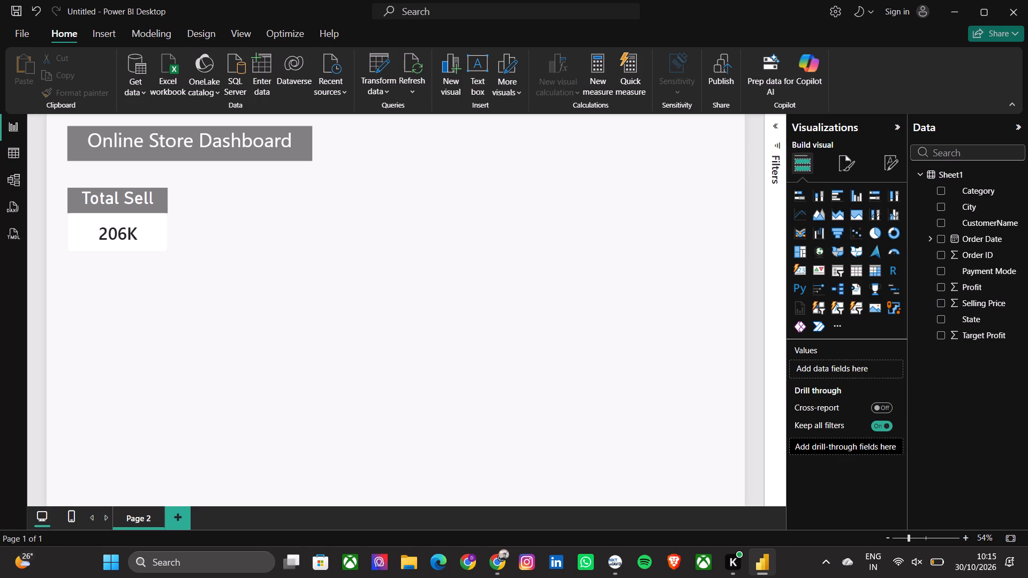
Raise the Total Sell card slightly and copy it, move the original toward the page's middle, and paste two duplicates.
{"action": "key", "text": "ctrl+c"}
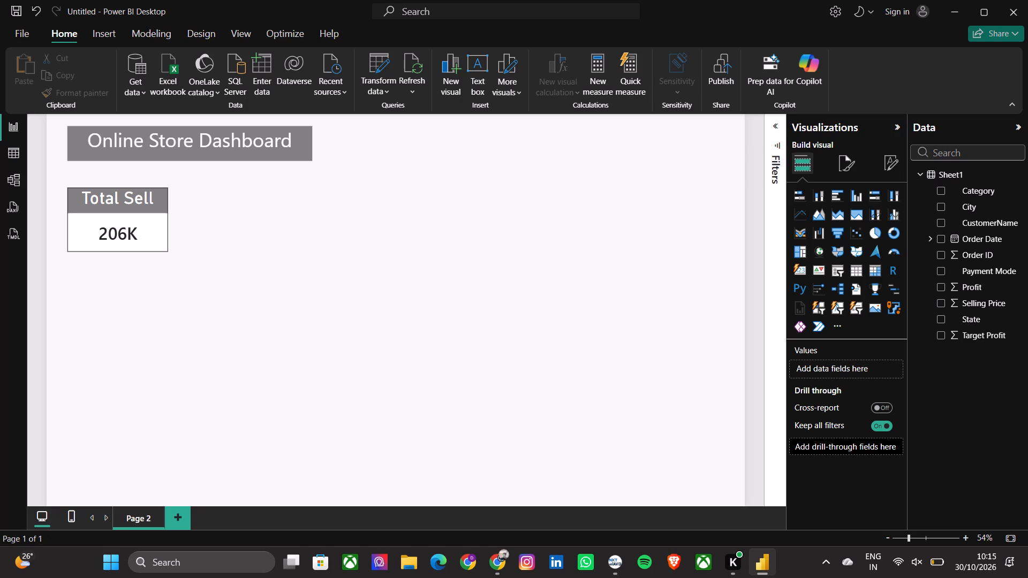
{"action": "left_click", "coordinate": [157, 198]}
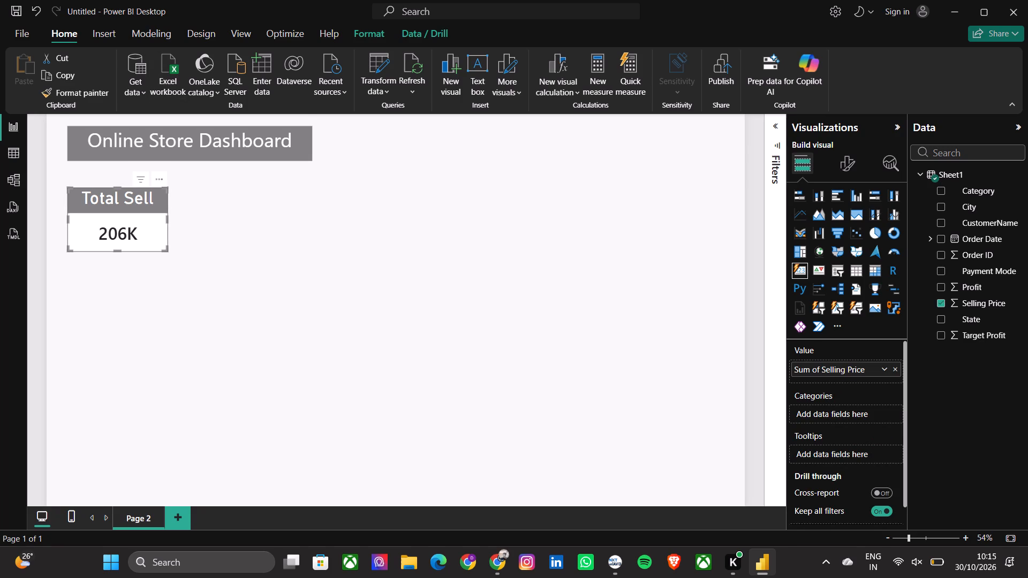
{"action": "left_click_drag", "start_coordinate": [127, 233], "coordinate": [125, 229]}
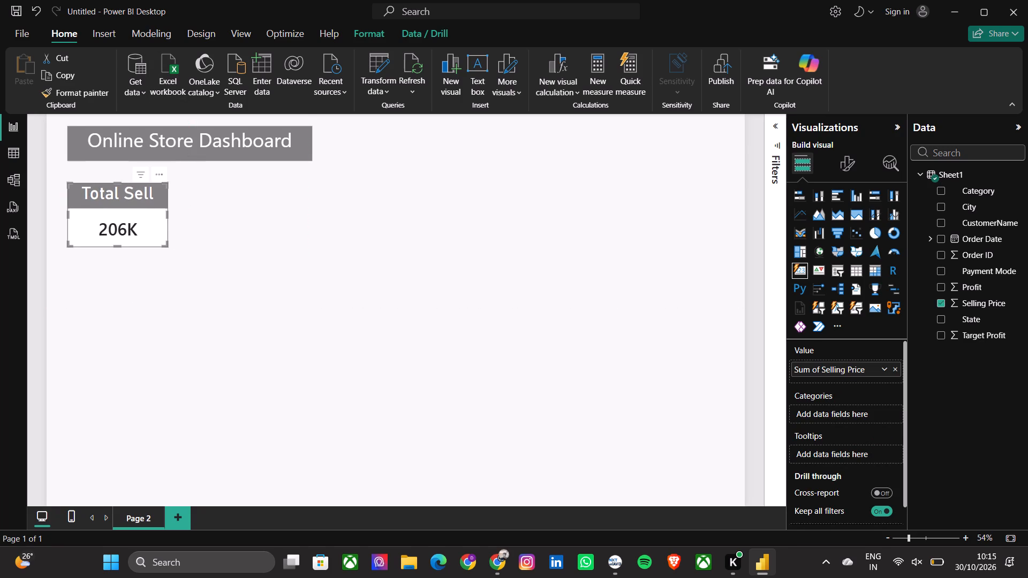
{"action": "left_click", "coordinate": [125, 229]}
{"action": "key", "text": "ctrl+c"}
{"action": "left_click_drag", "start_coordinate": [125, 226], "coordinate": [153, 249]}
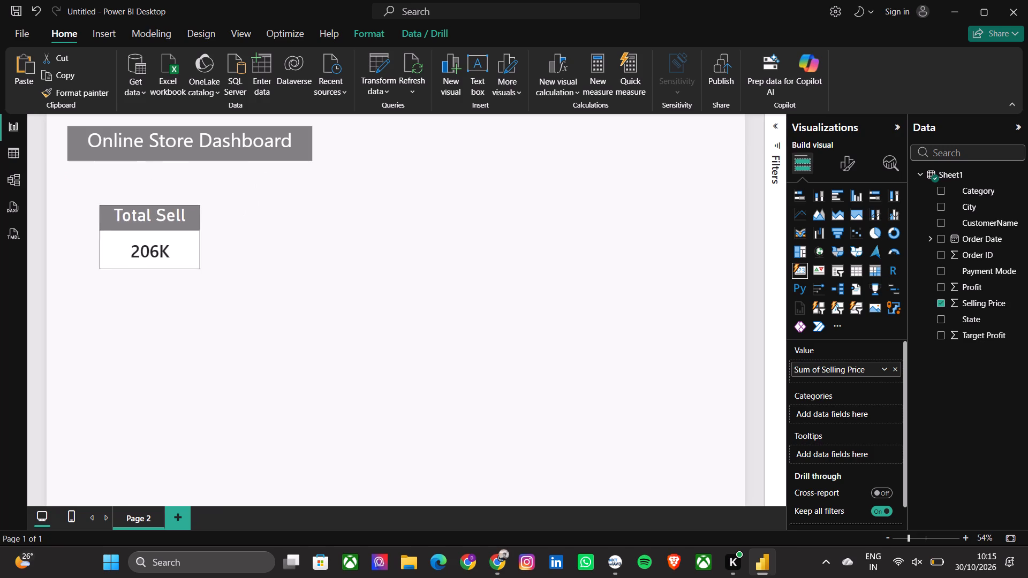
{"action": "left_click_drag", "start_coordinate": [153, 249], "coordinate": [347, 316]}
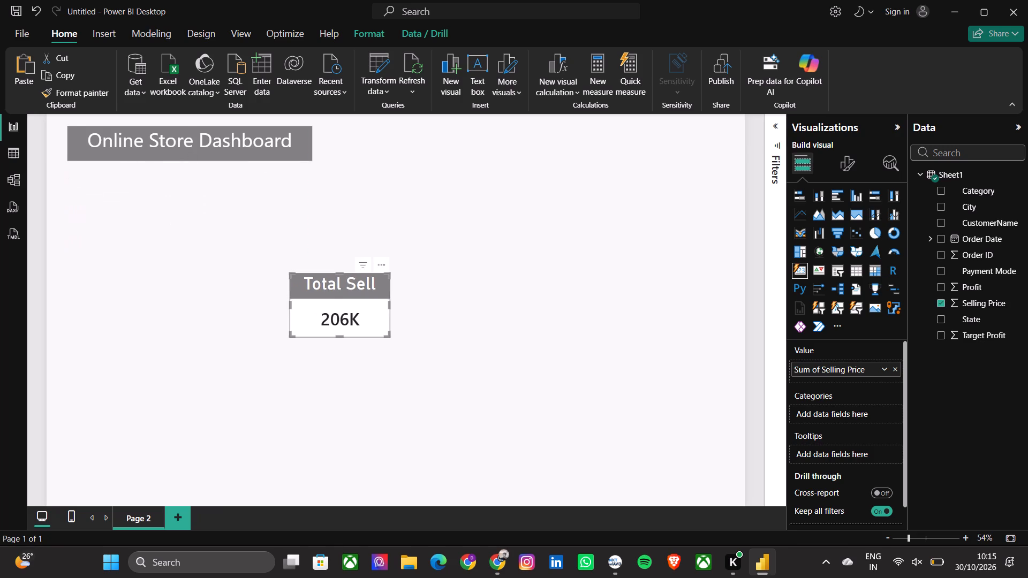
{"action": "left_click", "coordinate": [347, 316]}
{"action": "key", "text": "ctrl+v"}
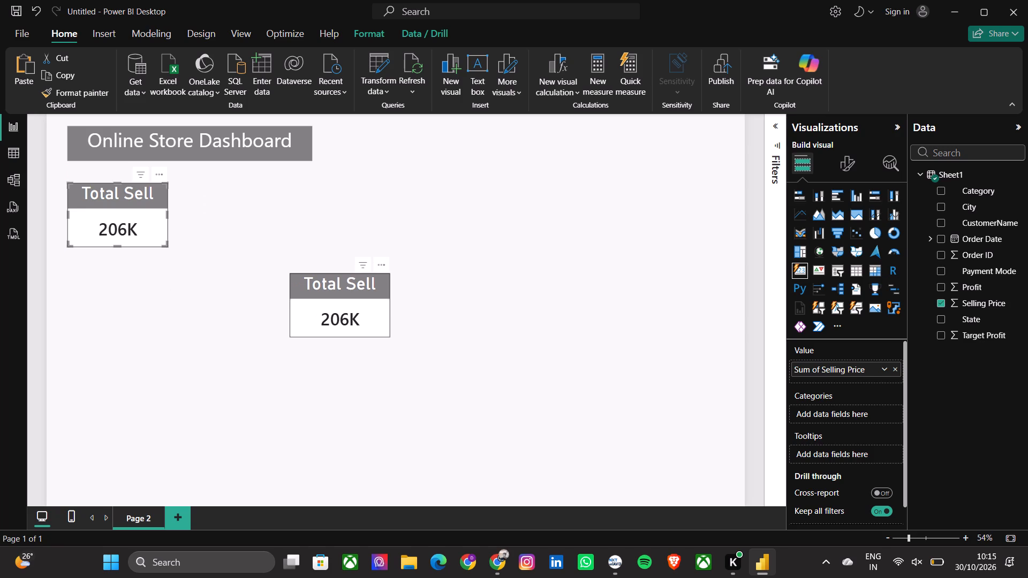
{"action": "key", "text": "ctrl+v"}
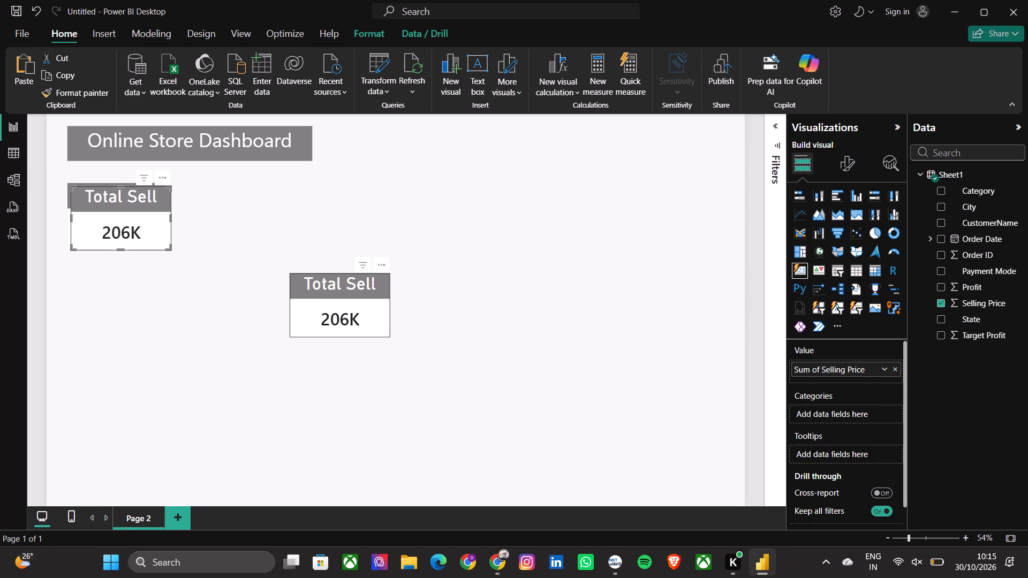
Arrange the three Total Sell cards in a top-aligned, spaced row below the "Online Store Dashboard" banner.
{"action": "left_click_drag", "start_coordinate": [127, 221], "coordinate": [211, 220]}
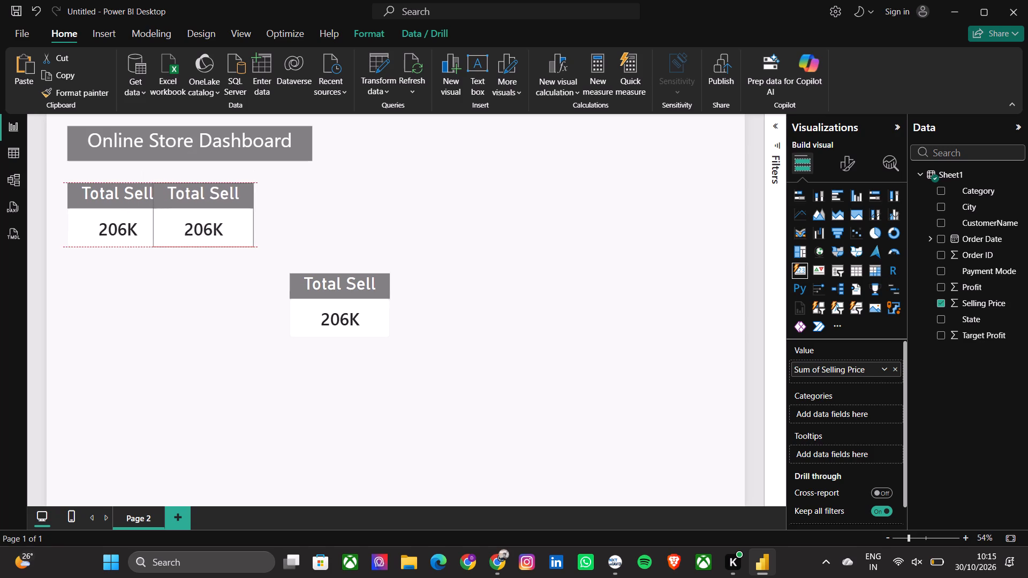
{"action": "left_click_drag", "start_coordinate": [211, 220], "coordinate": [243, 217]}
{"action": "left_click", "coordinate": [243, 217]}
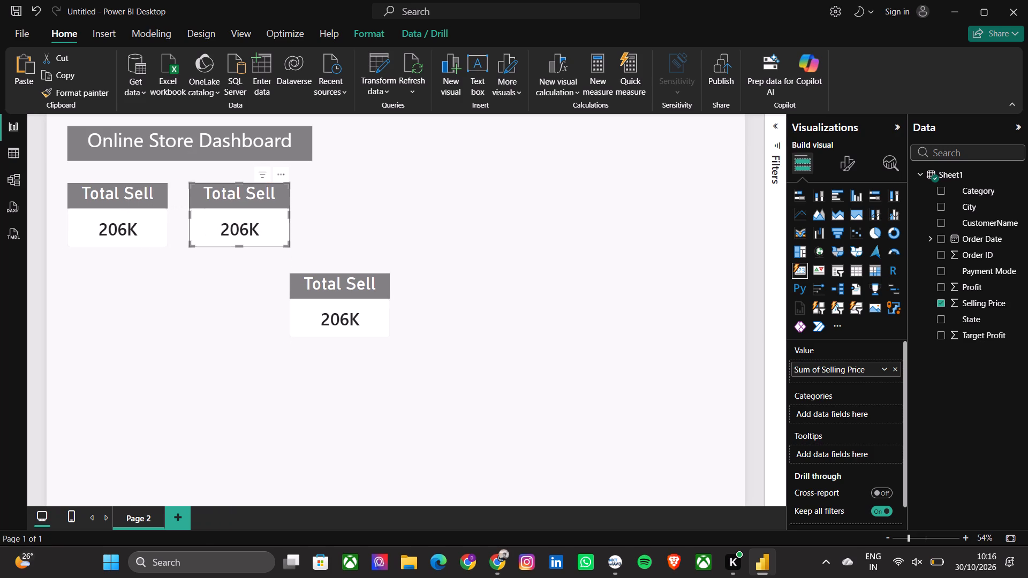
{"action": "left_click_drag", "start_coordinate": [335, 303], "coordinate": [351, 219]}
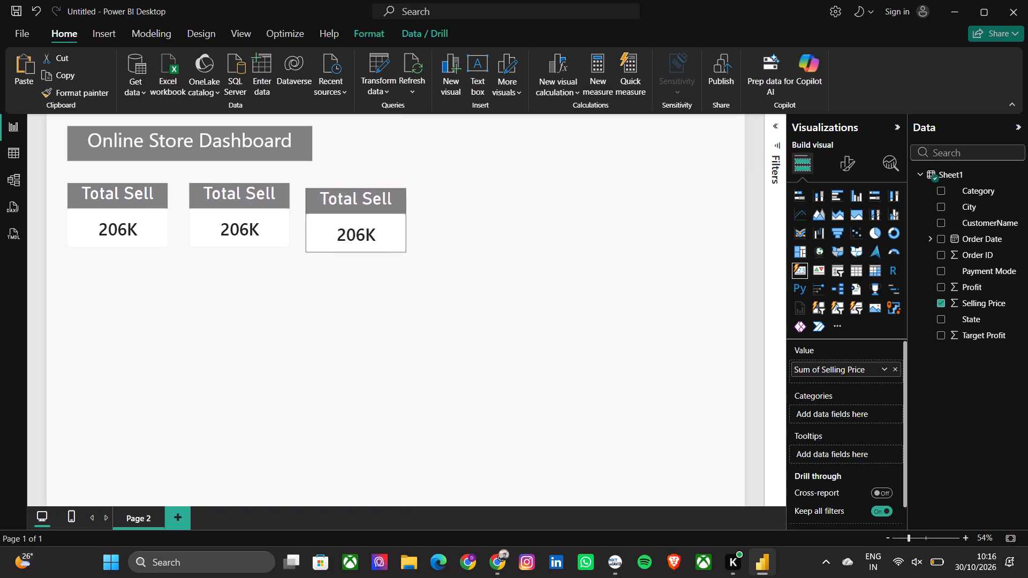
{"action": "left_click_drag", "start_coordinate": [351, 219], "coordinate": [349, 211]}
{"action": "left_click", "coordinate": [349, 211]}
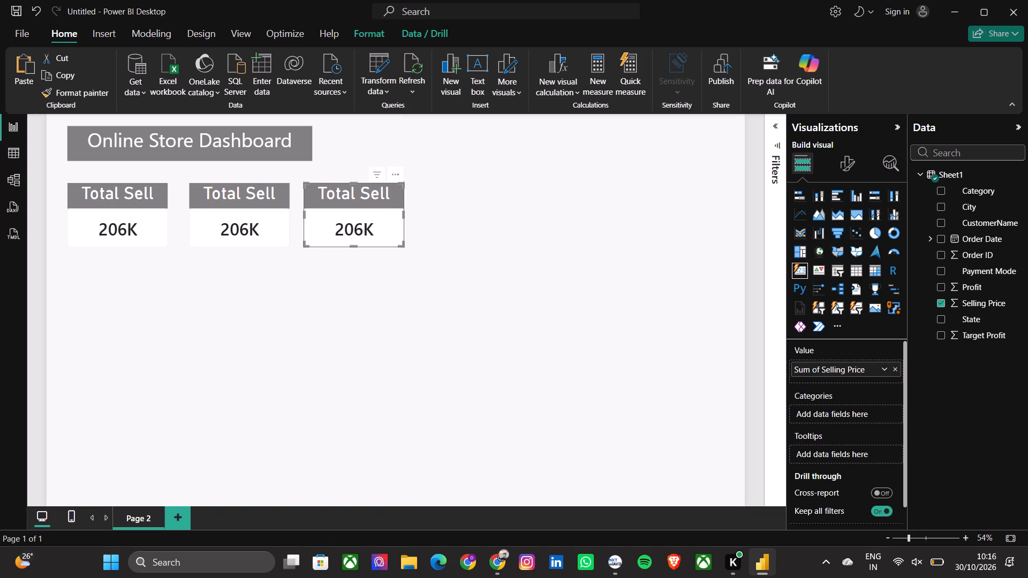
{"action": "left_click", "coordinate": [269, 233]}
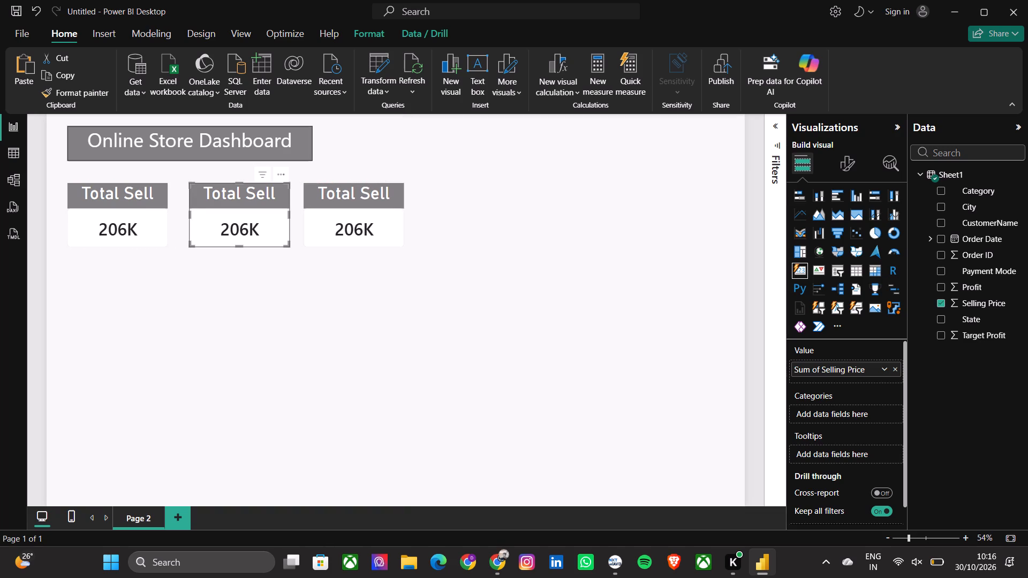
Widen the "Online Store Dashboard" banner until its right edge lines up with the third card's right edge.
{"action": "left_click", "coordinate": [305, 142]}
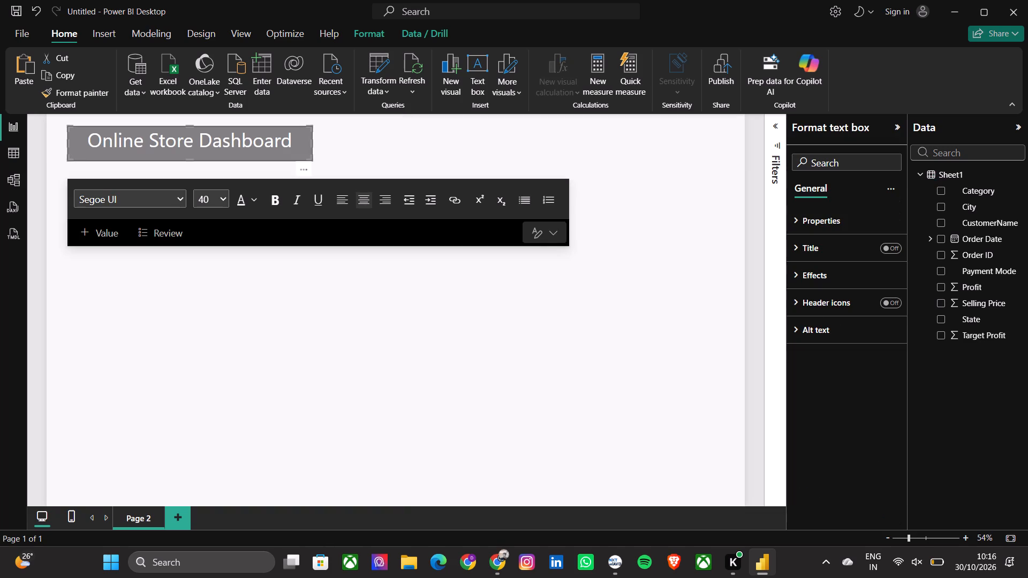
{"action": "left_click_drag", "start_coordinate": [311, 142], "coordinate": [396, 146]}
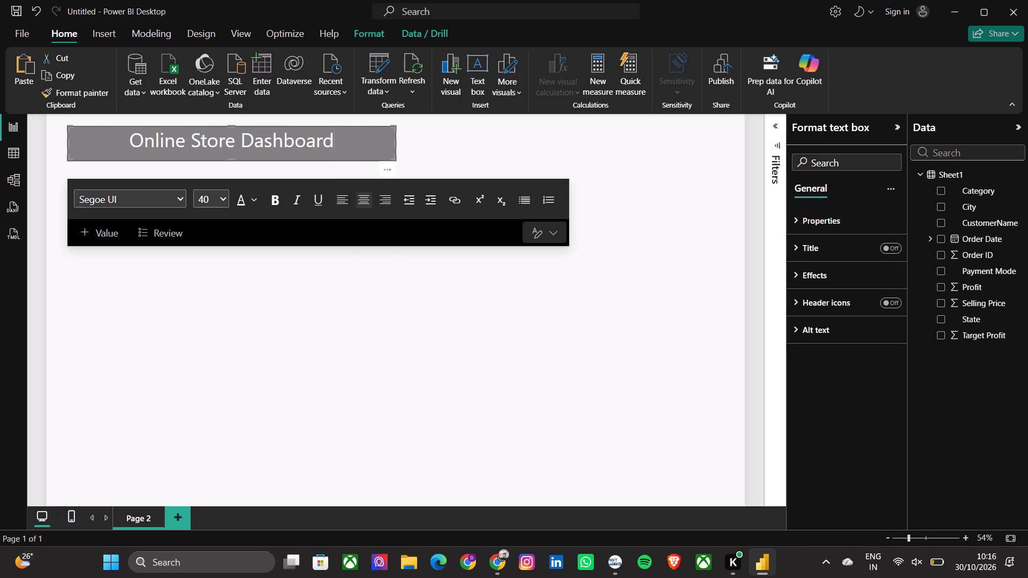
{"action": "left_click", "coordinate": [435, 150]}
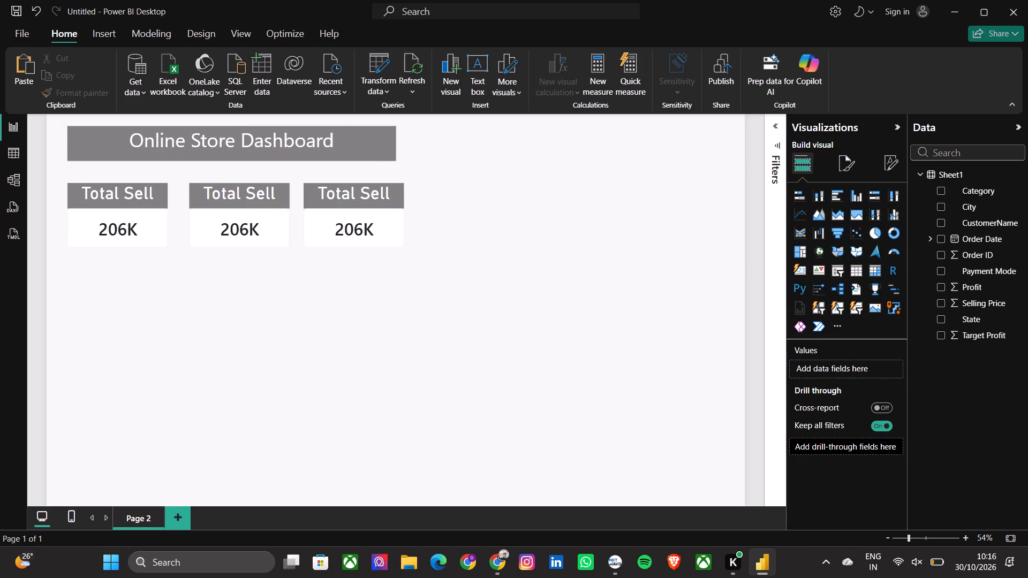
{"action": "left_click", "coordinate": [384, 140]}
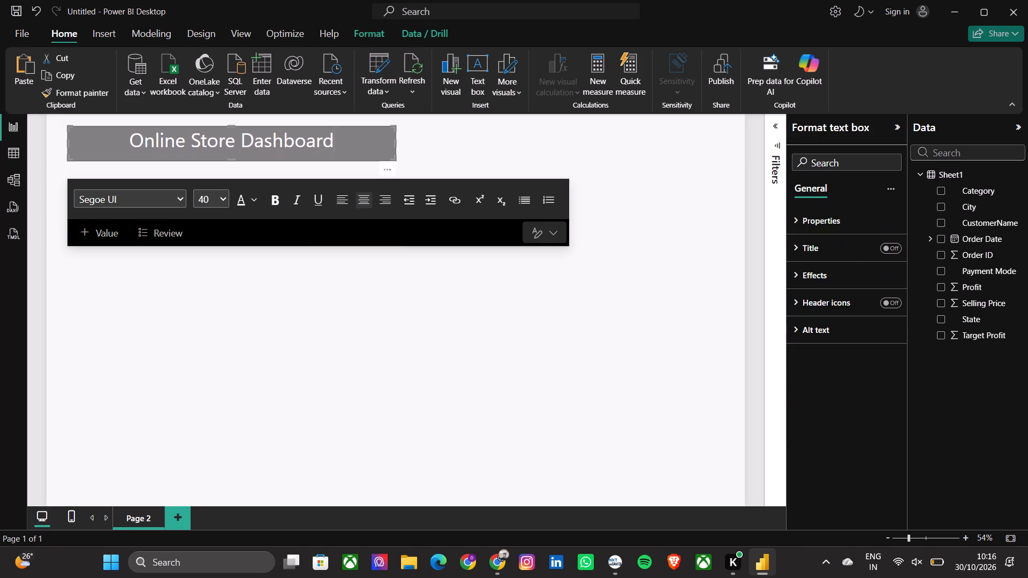
{"action": "left_click_drag", "start_coordinate": [395, 141], "coordinate": [399, 141]}
{"action": "left_click_drag", "start_coordinate": [399, 141], "coordinate": [403, 141]}
{"action": "left_click", "coordinate": [460, 148]}
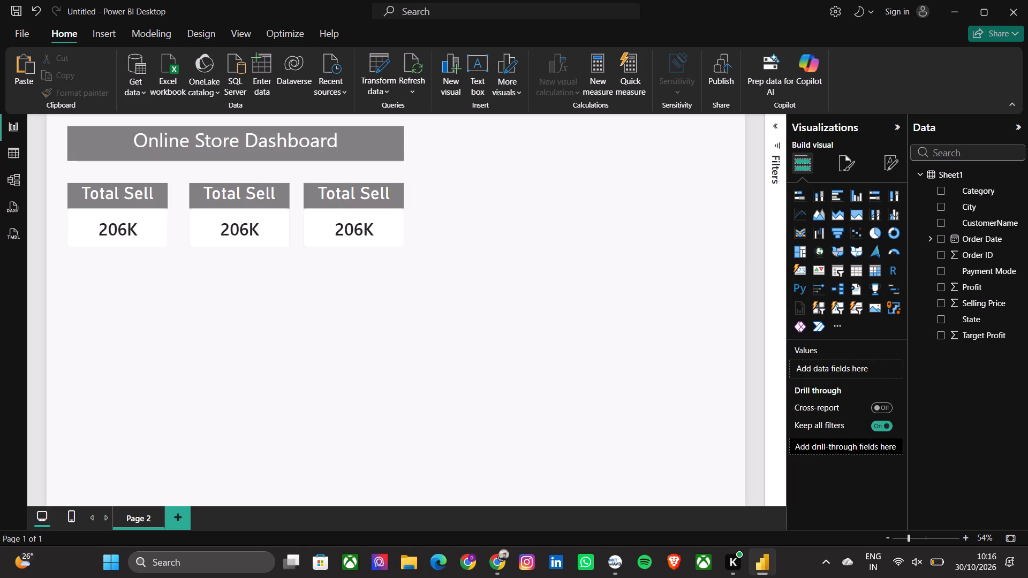
Replace Selling Price with the sum of Profit as the value of the middle card.
{"action": "left_click", "coordinate": [237, 214]}
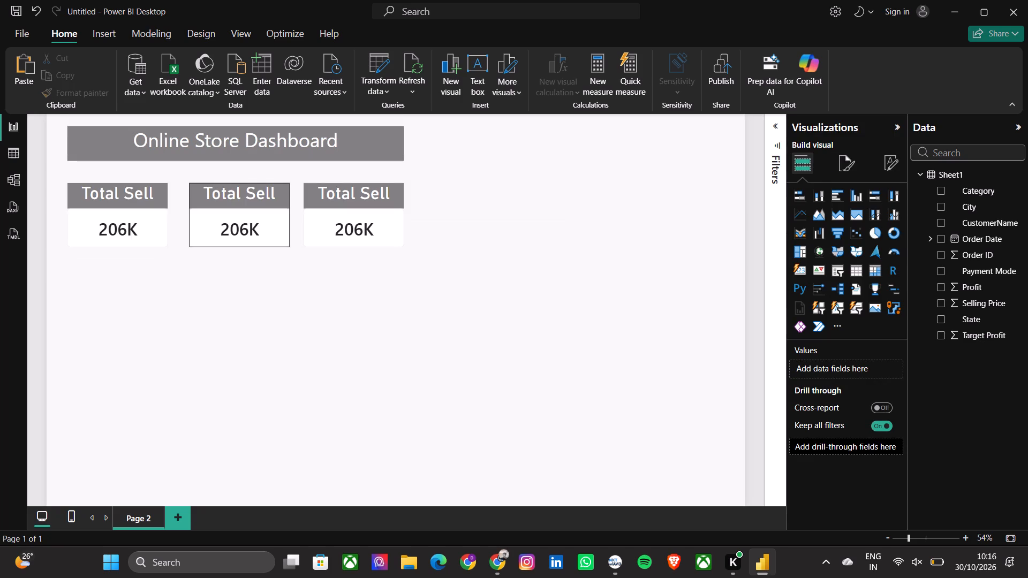
{"action": "left_click", "coordinate": [943, 287]}
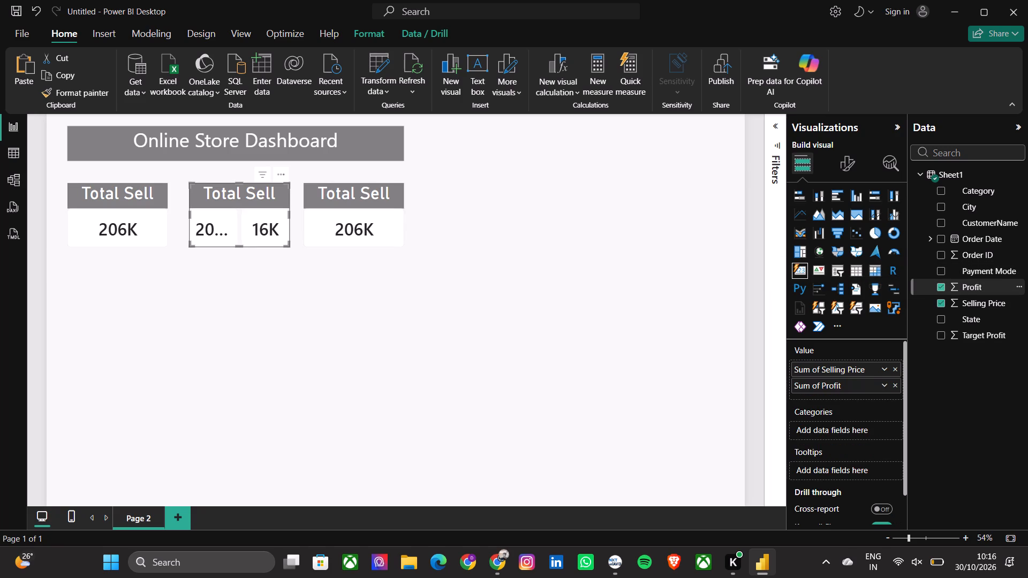
{"action": "left_click", "coordinate": [943, 303]}
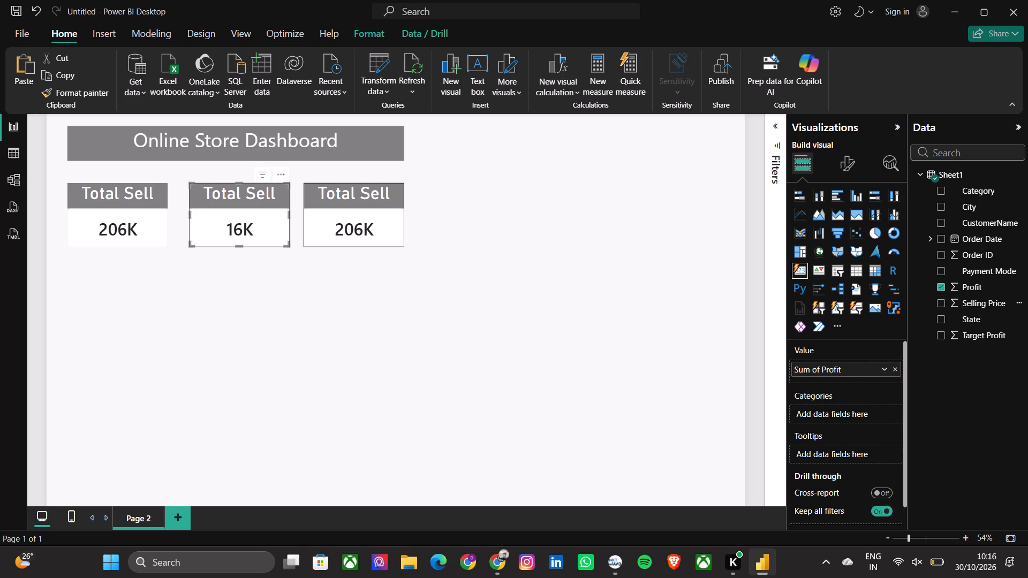
Replace Selling Price with the count of Order ID as the value of the third card.
{"action": "left_click", "coordinate": [387, 221]}
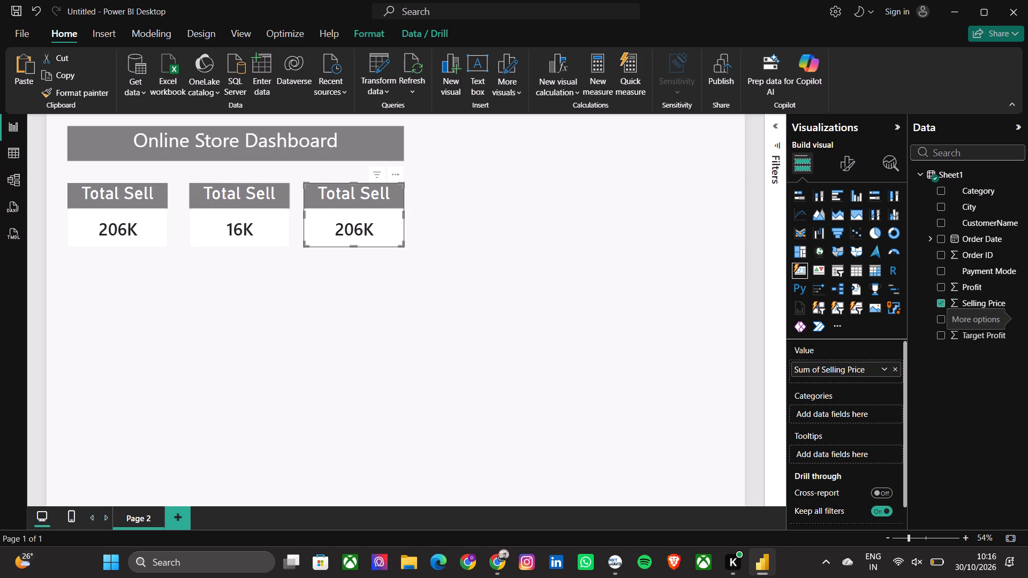
{"action": "left_click", "coordinate": [943, 305]}
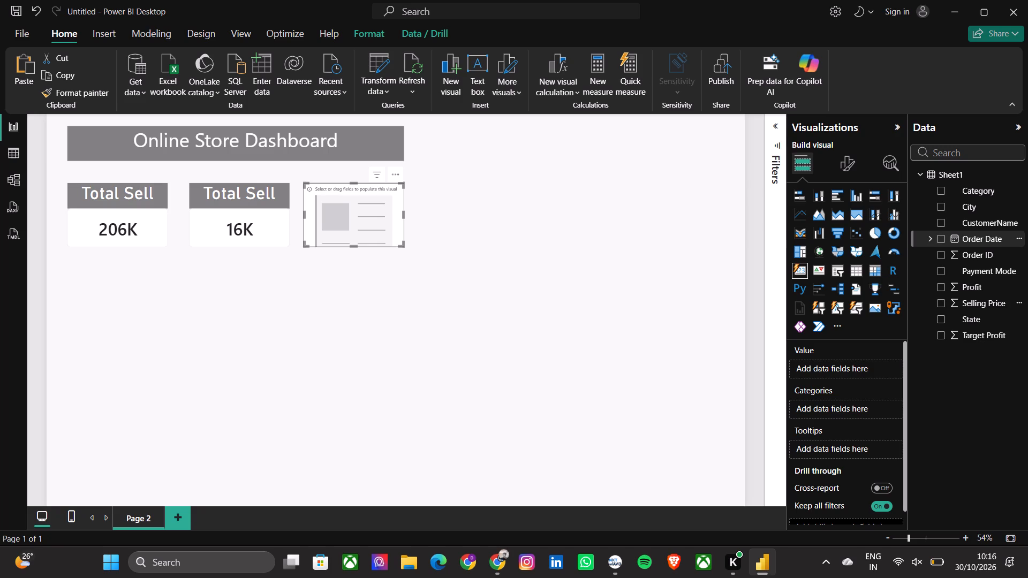
{"action": "left_click", "coordinate": [941, 252]}
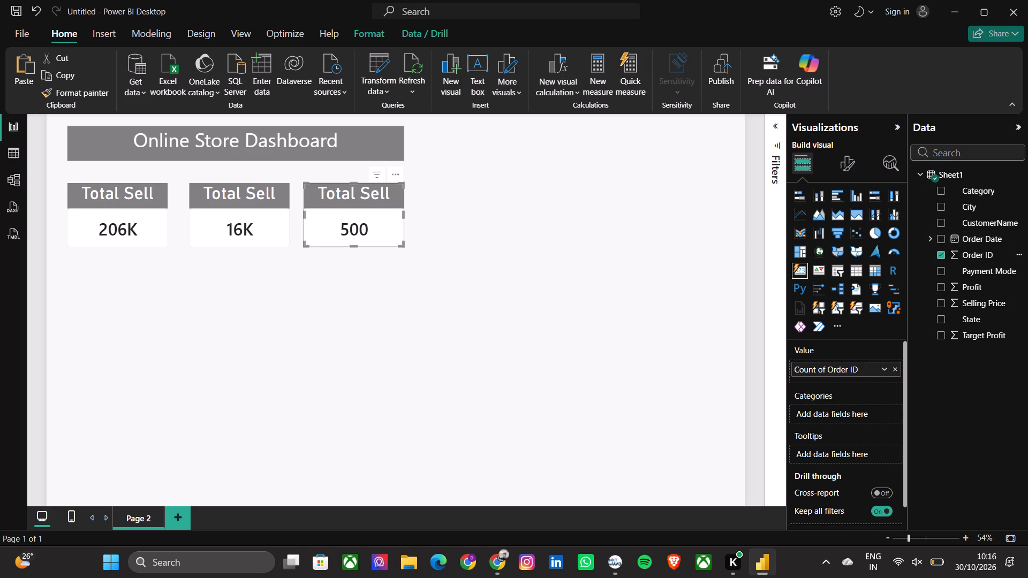
Change the title text of the middle card, which shows the sum of Profit, to "Total Profit".
{"action": "left_click", "coordinate": [244, 202]}
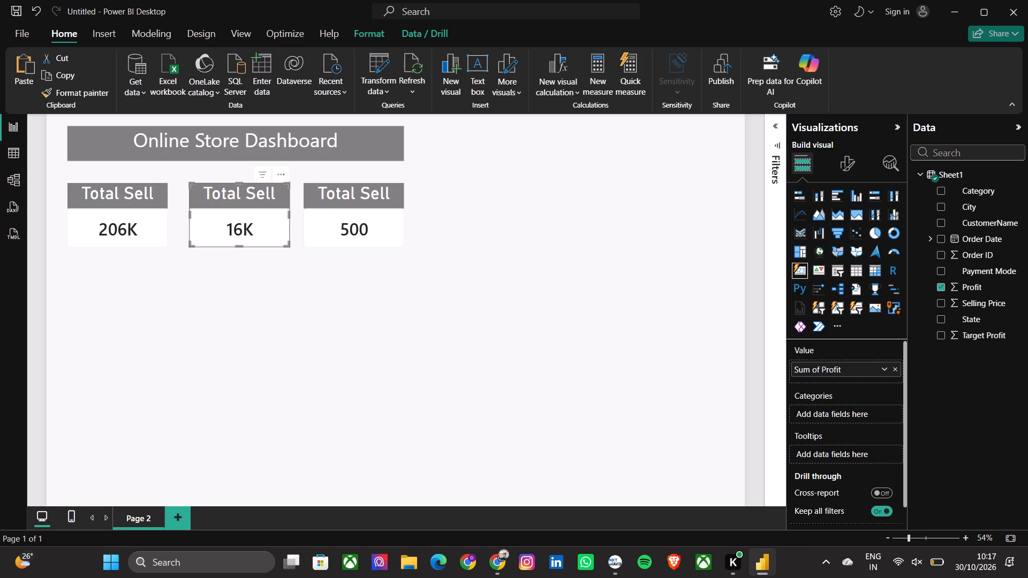
{"action": "left_click", "coordinate": [261, 214]}
{"action": "left_click", "coordinate": [857, 162]}
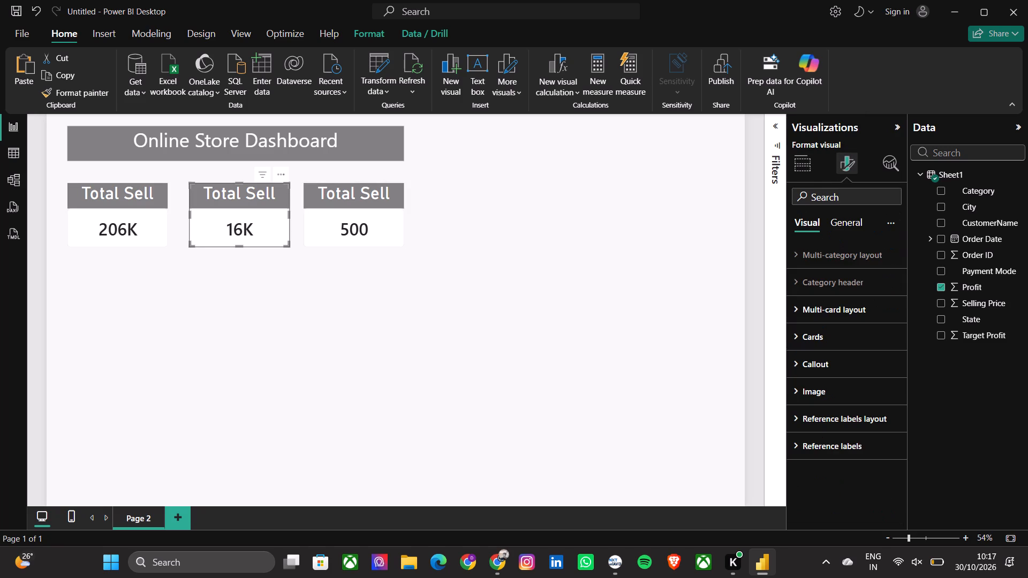
{"action": "left_click", "coordinate": [846, 226]}
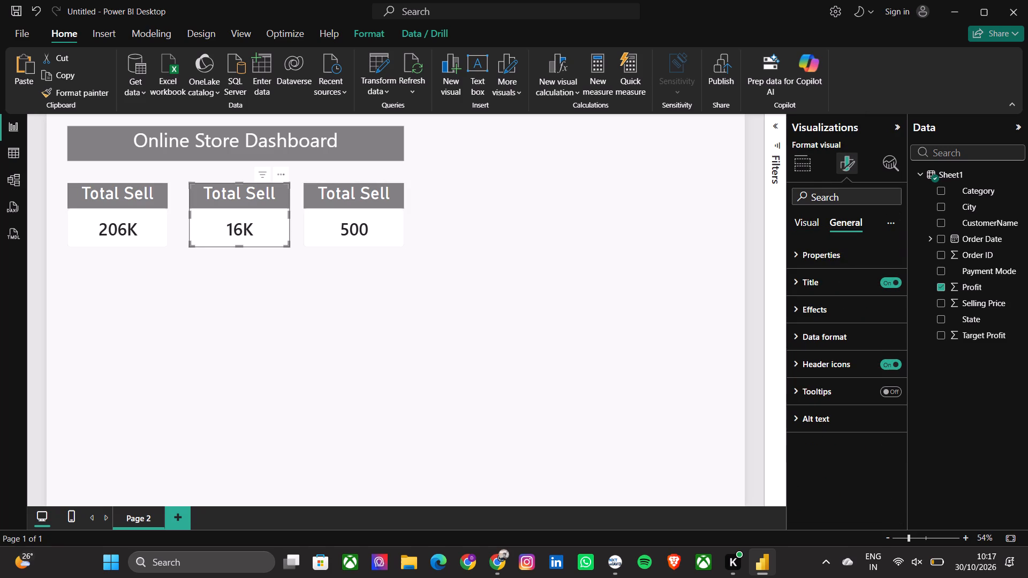
{"action": "left_click", "coordinate": [837, 289]}
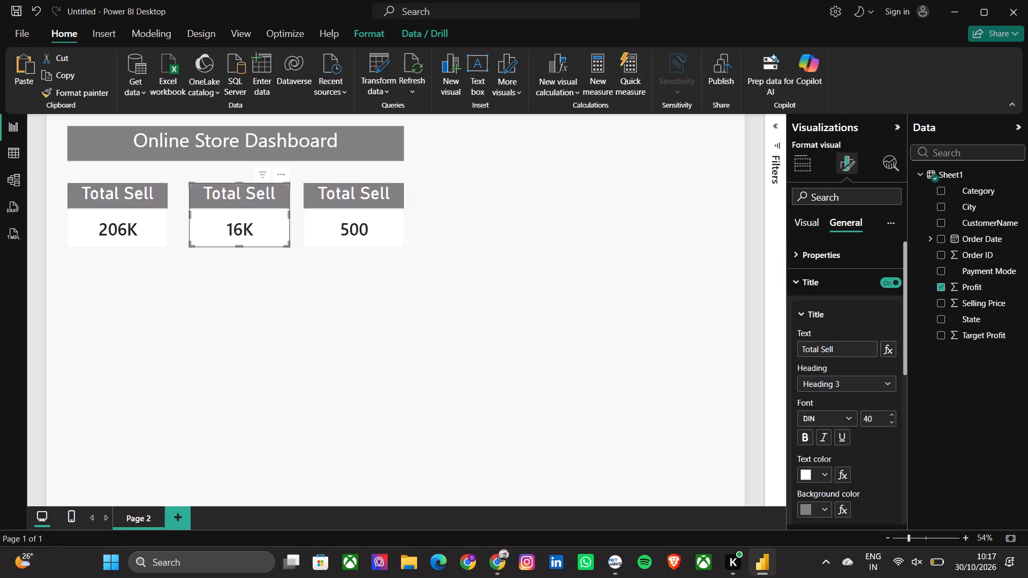
{"action": "left_click_drag", "start_coordinate": [833, 353], "coordinate": [800, 354]}
{"action": "key", "text": "BackSpace"}
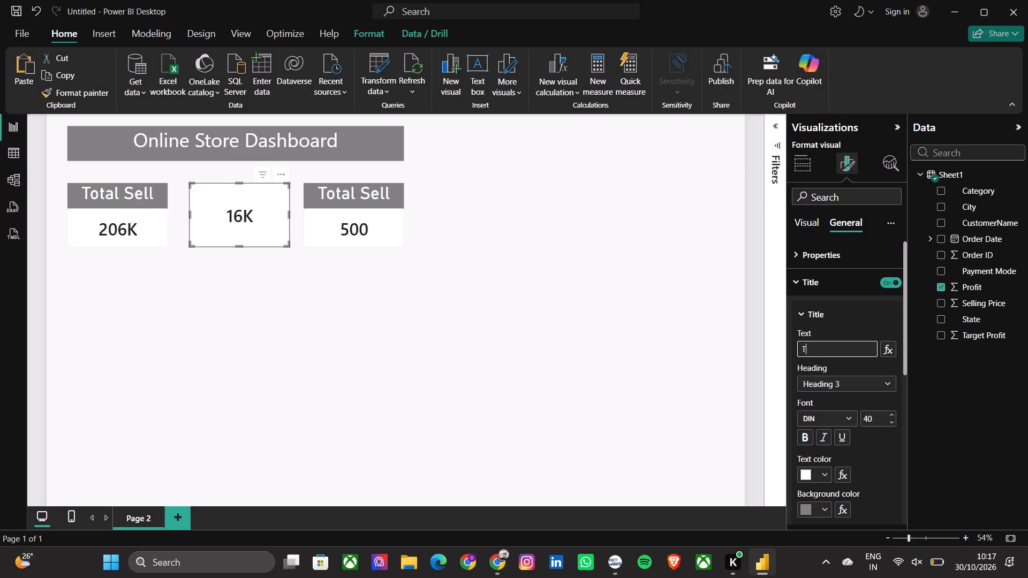
{"action": "type", "text": "otak"}
{"action": "key", "text": "space"}
{"action": "key", "text": "BackSpace"}
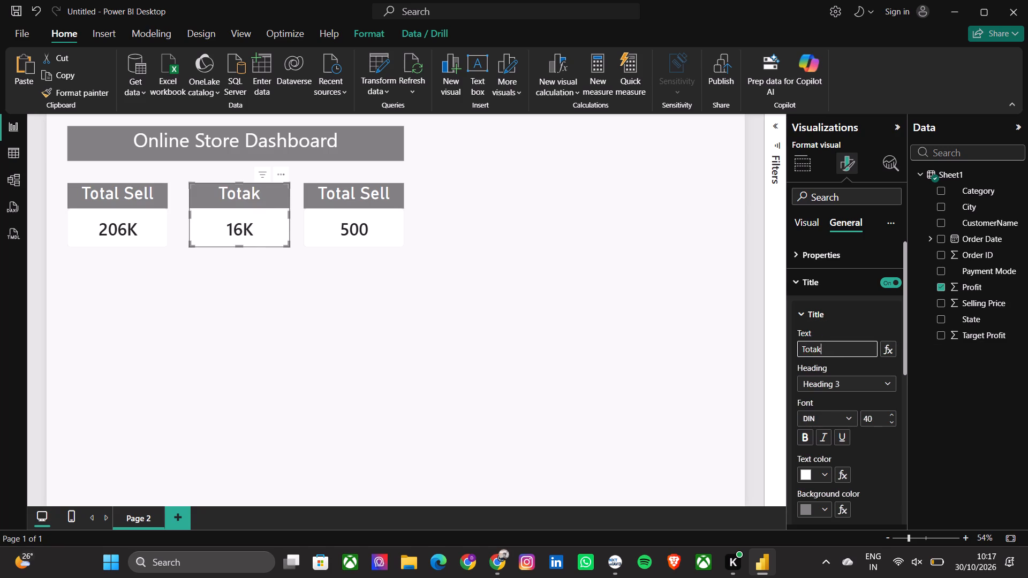
{"action": "key", "text": "l"}
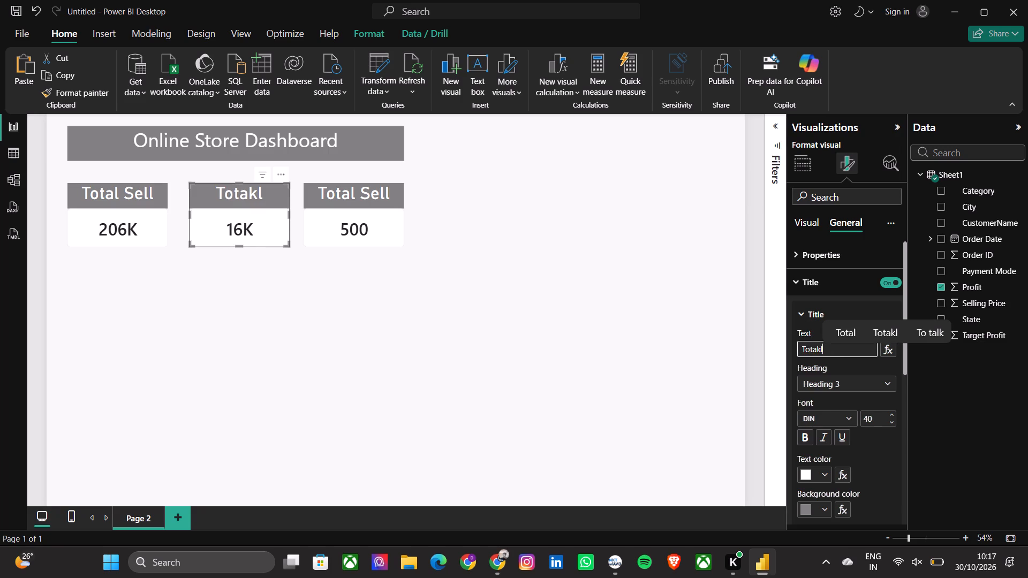
{"action": "key", "text": "BackSpace"}
{"action": "key", "text": "BackSpace"}
{"action": "type", "text": "l"}
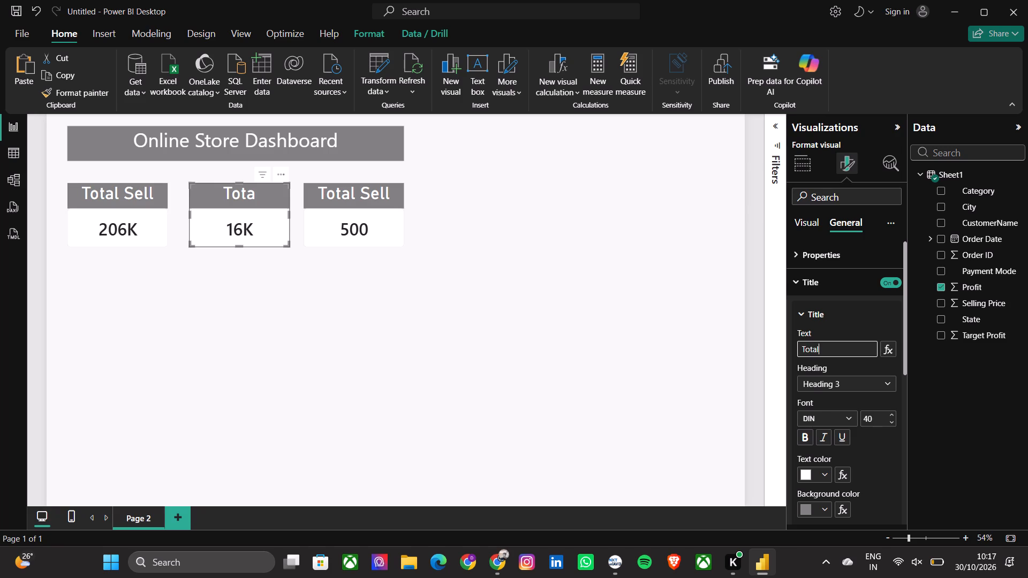
{"action": "key", "text": "space"}
{"action": "type", "text": "rofit"}
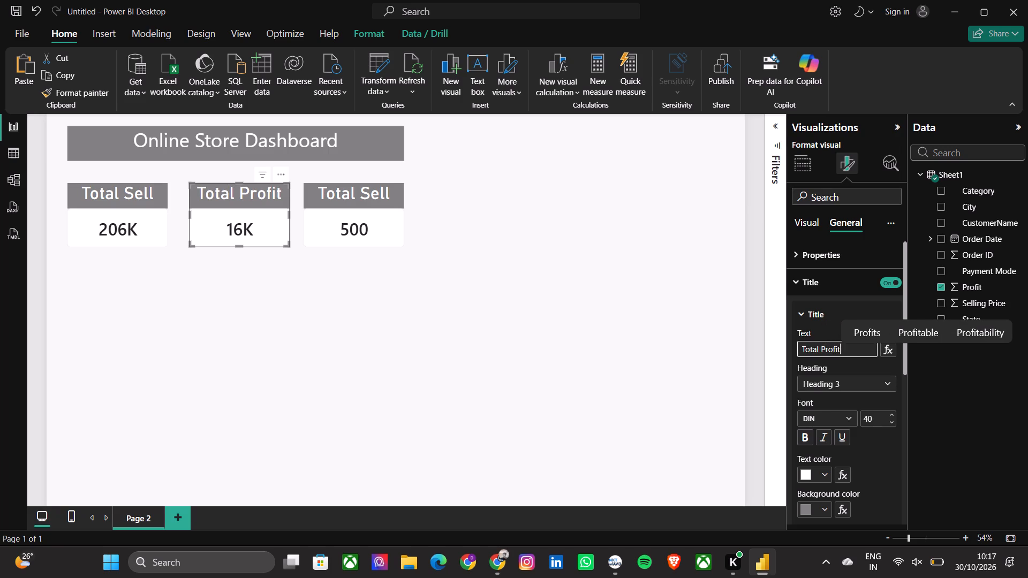
Change the title text of the third card, which shows the count of Order ID, to "Total Orders".
{"action": "left_click", "coordinate": [386, 218]}
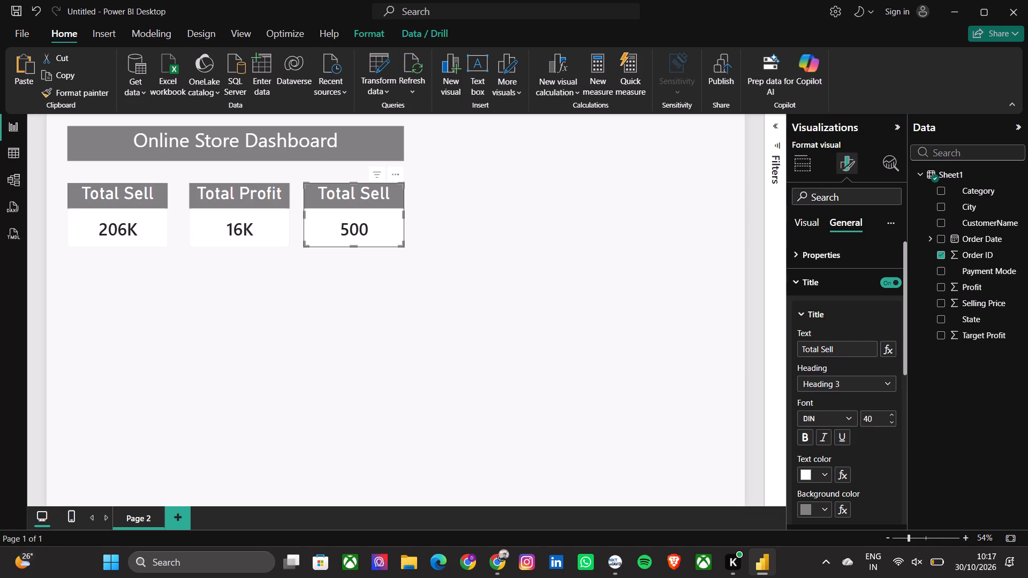
{"action": "left_click", "coordinate": [838, 351]}
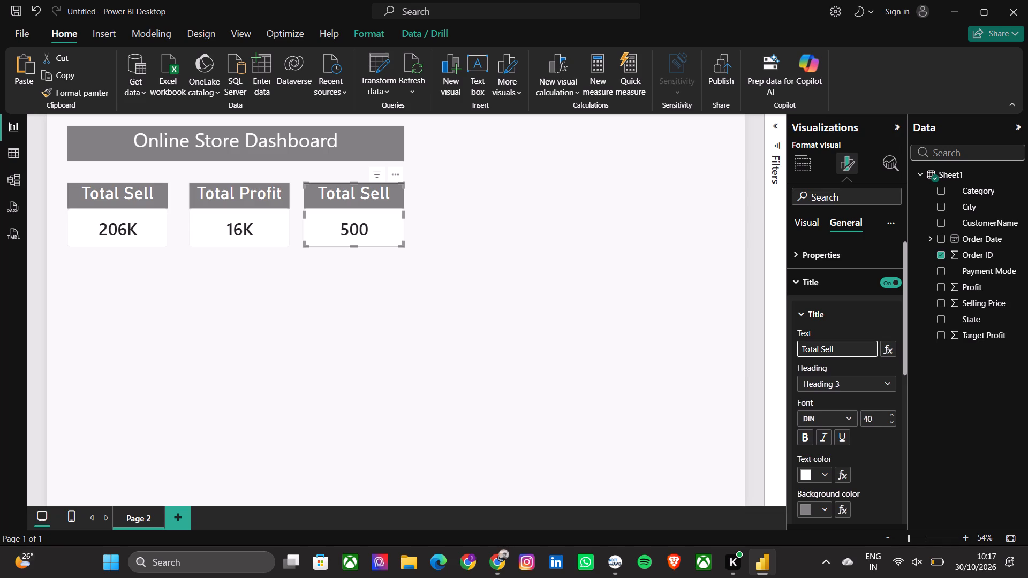
{"action": "key", "text": "BackSpace"}
{"action": "key", "text": "BackSpace"}
{"action": "key", "text": "BackSpace"}
{"action": "key", "text": "BackSpace"}
{"action": "key", "text": "BackSpace"}
{"action": "key", "text": "BackSpace"}
{"action": "key", "text": "BackSpace"}
{"action": "key", "text": "BackSpace"}
{"action": "key", "text": "BackSpace"}
{"action": "key", "text": "BackSpace"}
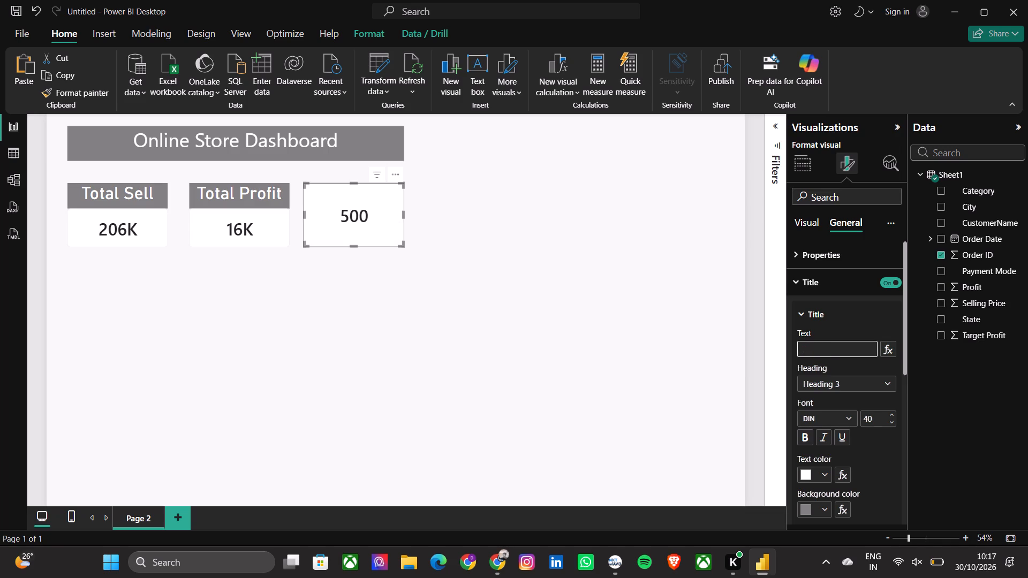
{"action": "key", "text": "t"}
{"action": "type", "text": "otal"}
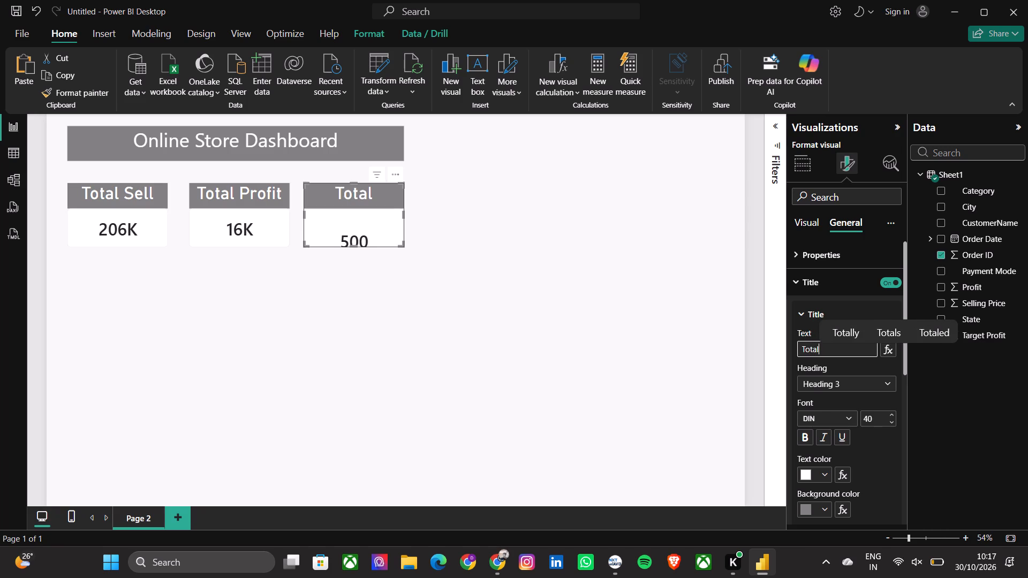
{"action": "key", "text": "space"}
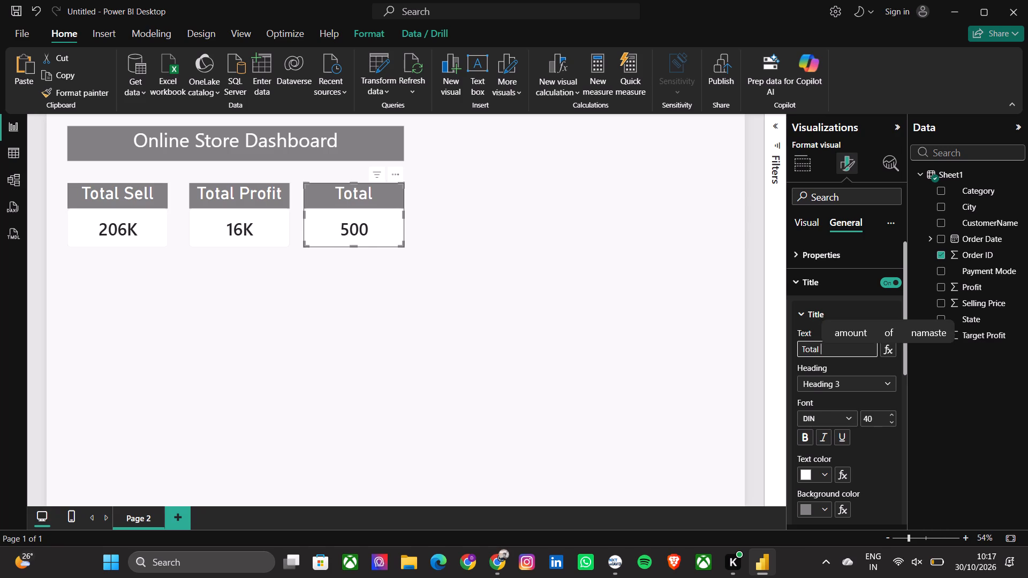
{"action": "type", "text": "rders"}
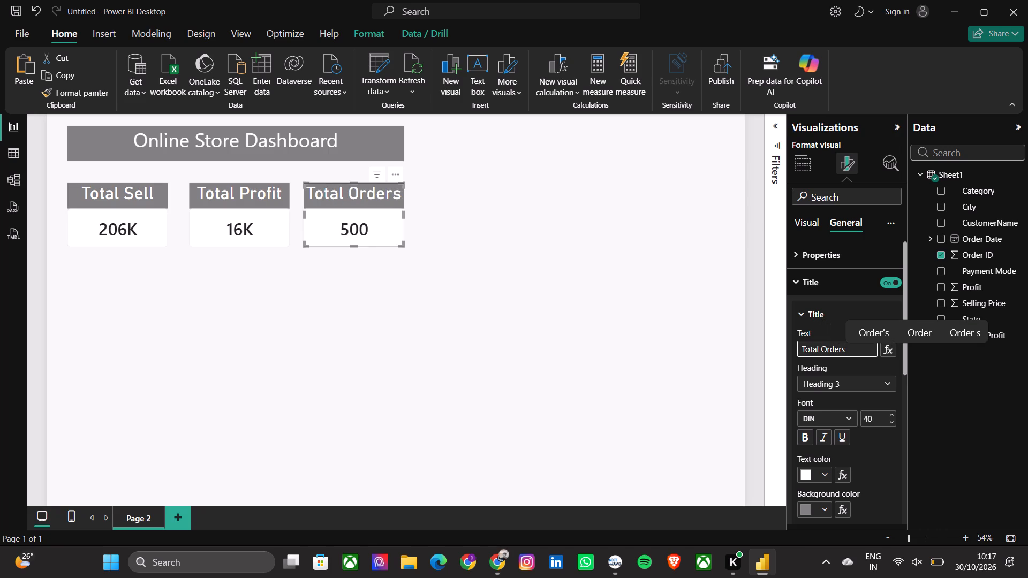
{"action": "left_click", "coordinate": [628, 344]}
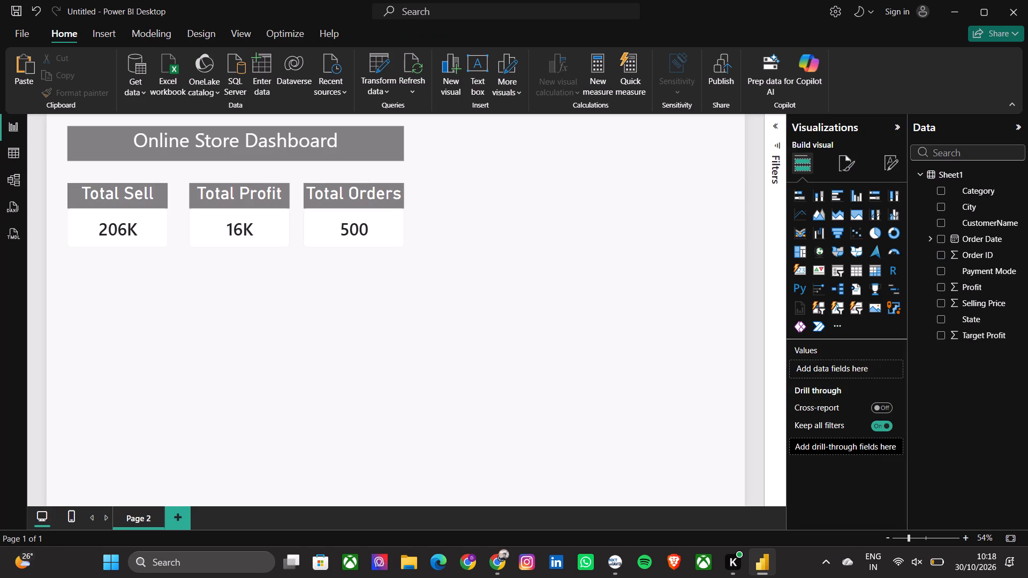
Widen the "Online Store Dashboard" banner to the right, past the edge of the Total Orders card.
{"action": "left_click", "coordinate": [399, 140]}
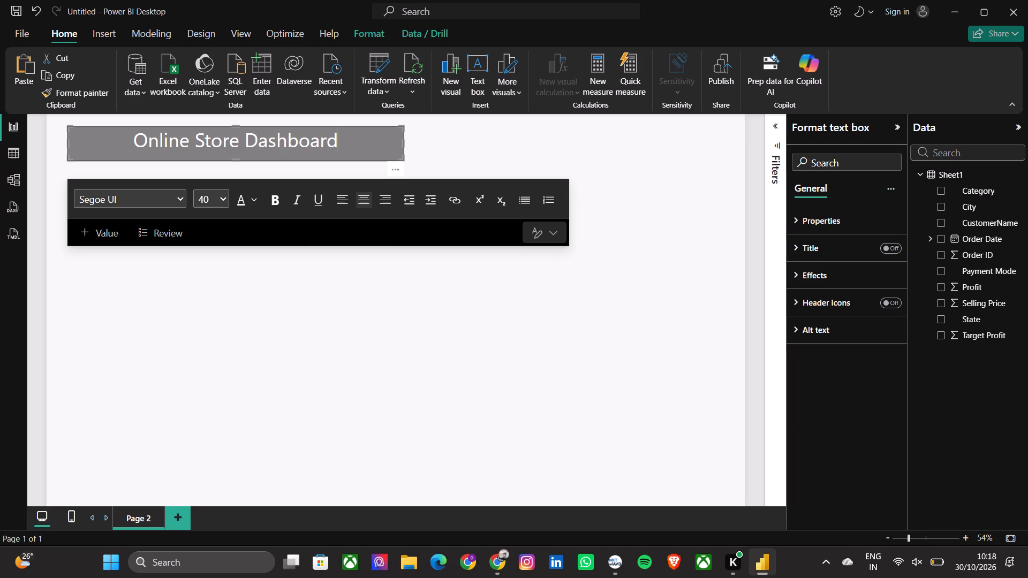
{"action": "left_click_drag", "start_coordinate": [403, 140], "coordinate": [448, 140]}
{"action": "left_click", "coordinate": [497, 143]}
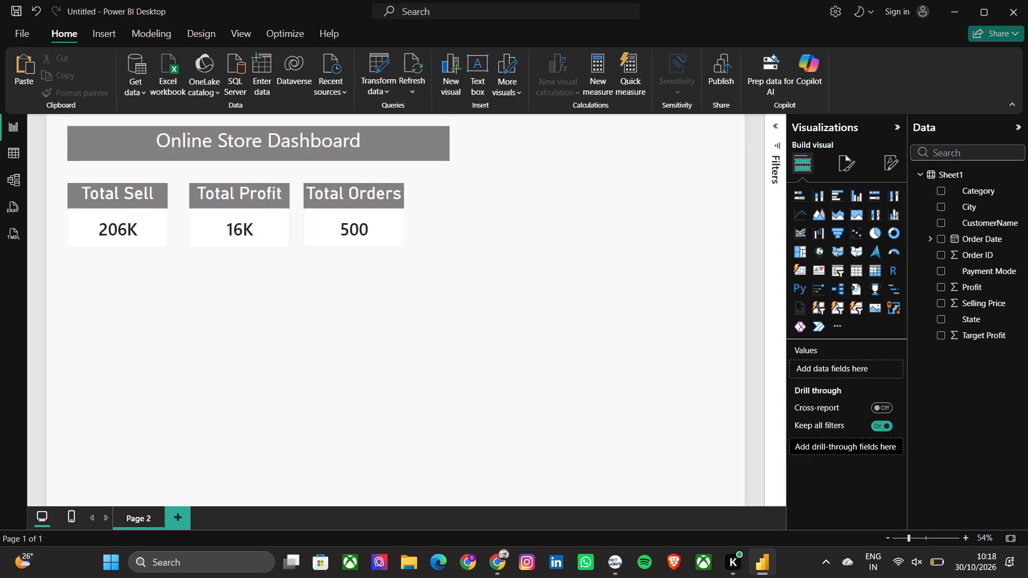
Move the Total Orders card right to near the banner's right end and widen it slightly on its left side.
{"action": "left_click_drag", "start_coordinate": [380, 218], "coordinate": [414, 218]}
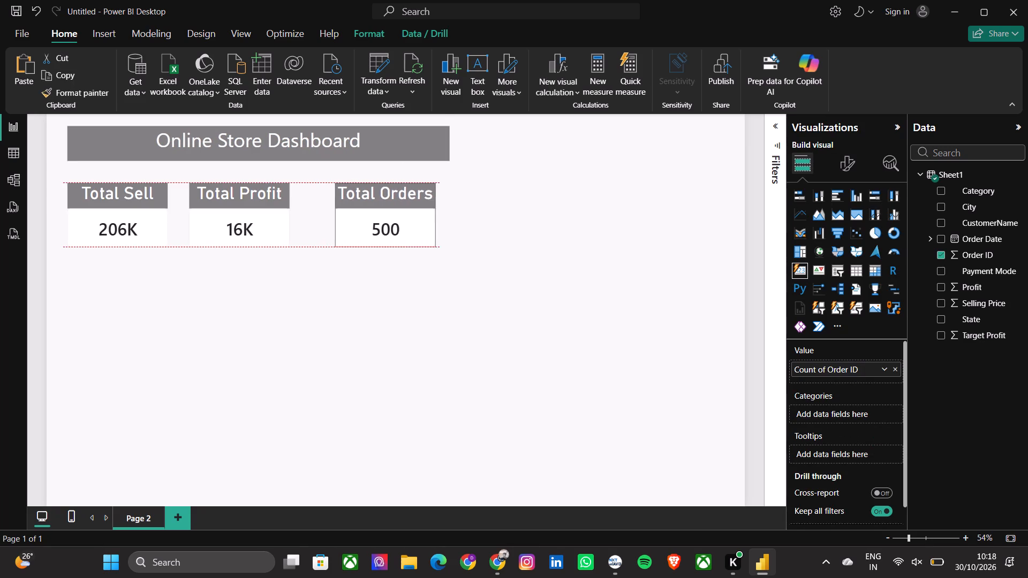
{"action": "left_click_drag", "start_coordinate": [414, 218], "coordinate": [422, 217]}
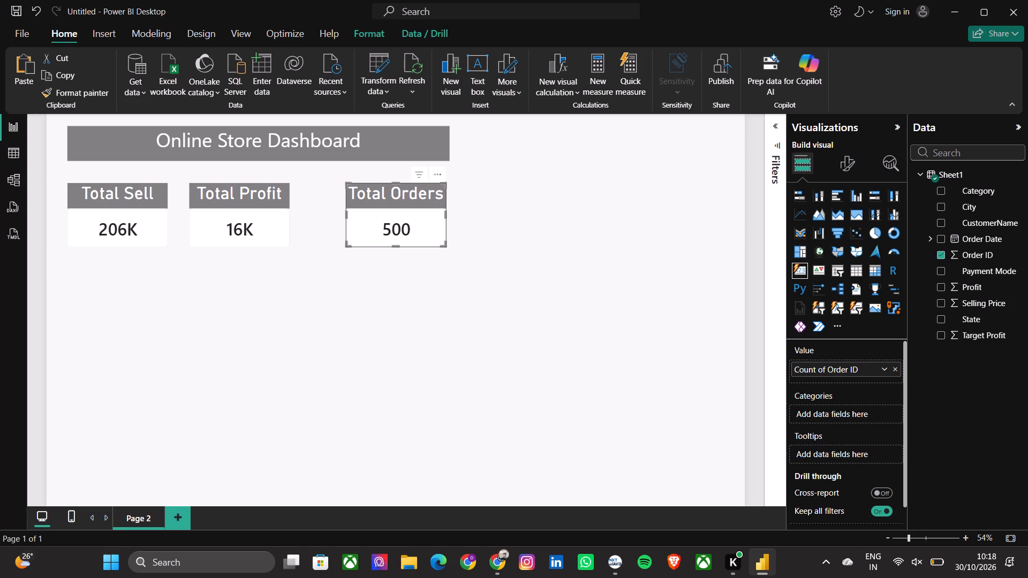
{"action": "left_click_drag", "start_coordinate": [346, 212], "coordinate": [339, 210]}
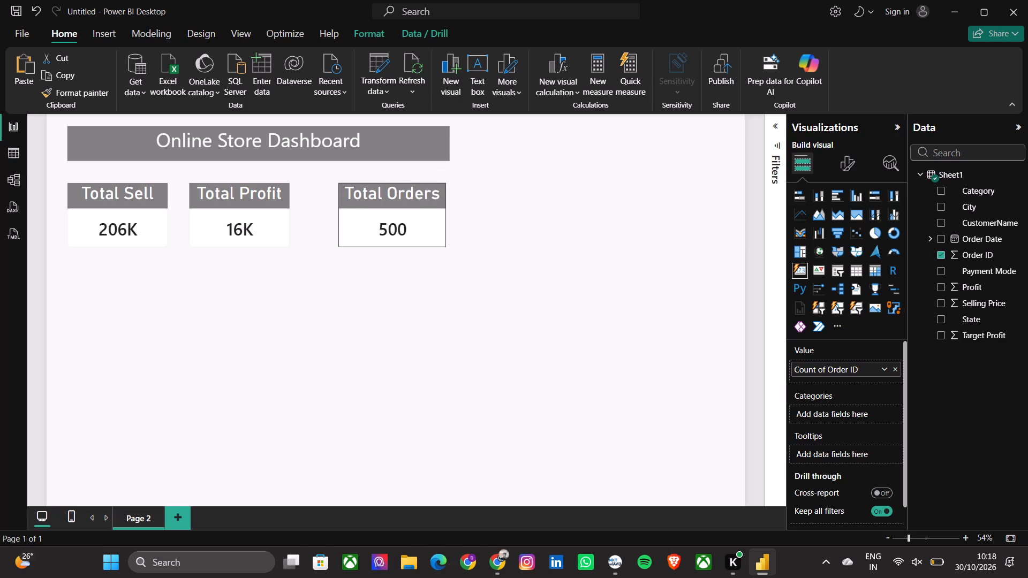
{"action": "left_click_drag", "start_coordinate": [339, 210], "coordinate": [339, 209]}
Widen the Total Profit card and shift it right so it sits midway under the banner.
{"action": "left_click", "coordinate": [279, 210]}
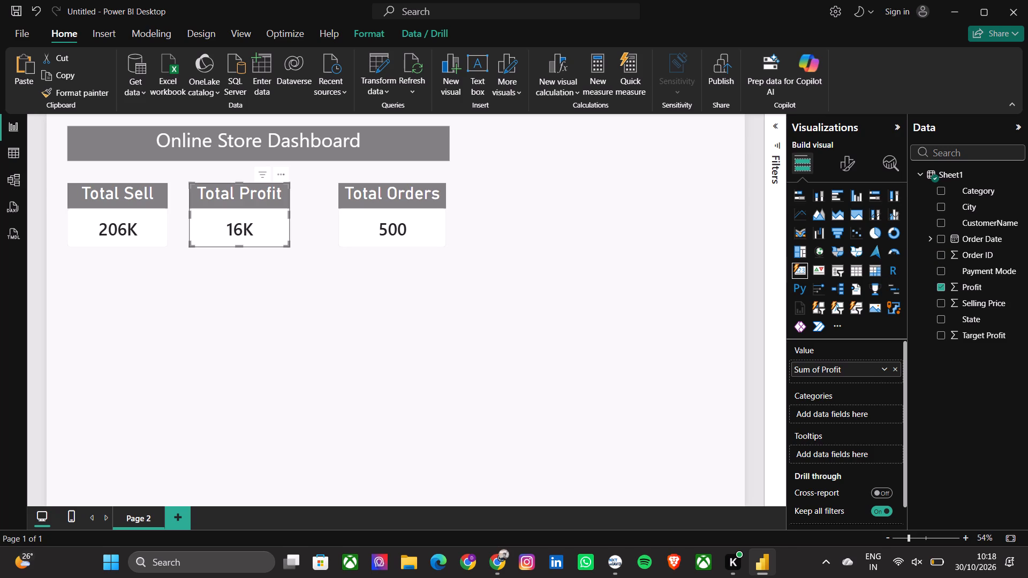
{"action": "left_click_drag", "start_coordinate": [289, 211], "coordinate": [303, 212]}
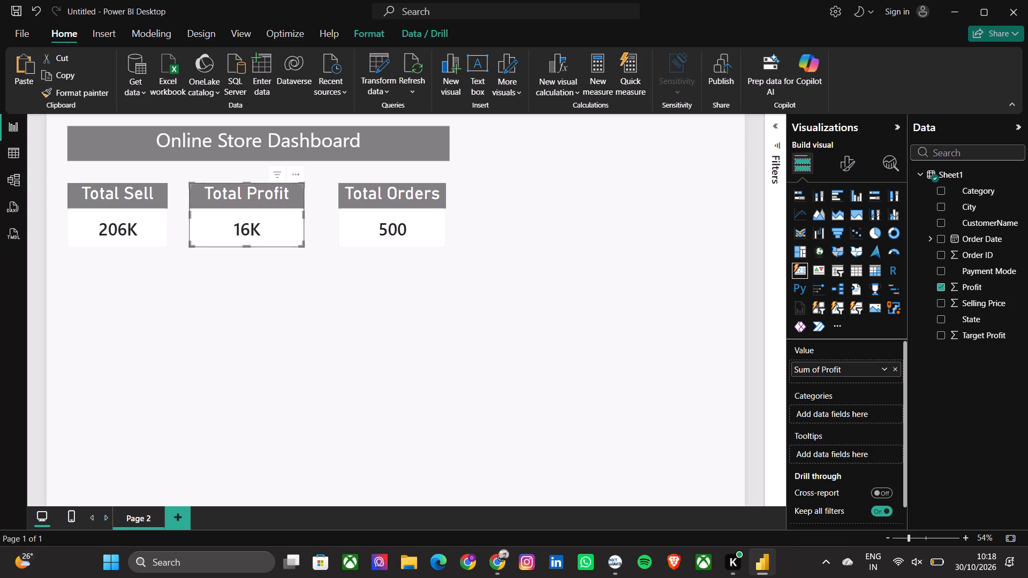
{"action": "left_click_drag", "start_coordinate": [277, 212], "coordinate": [289, 212]}
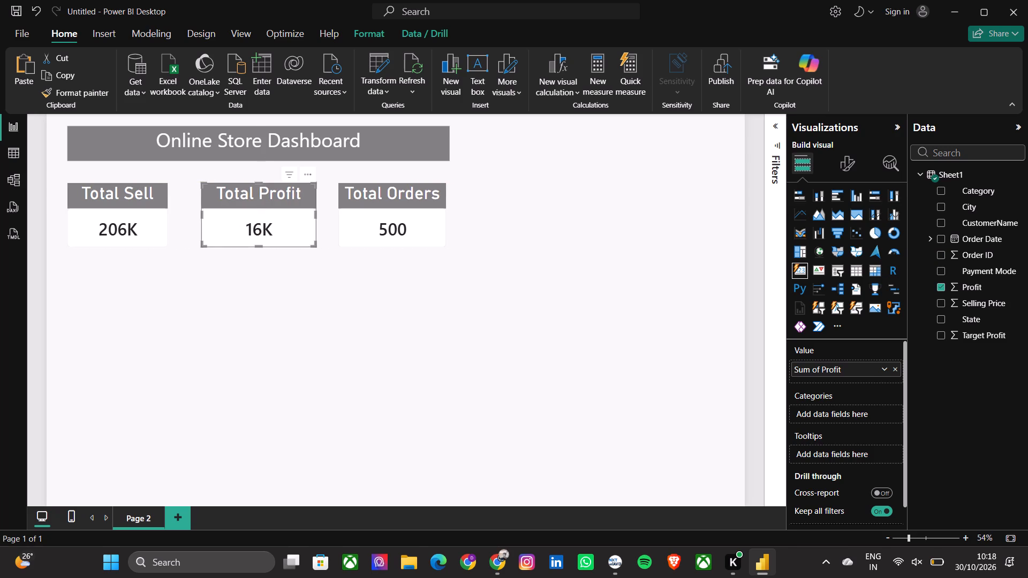
Widen the Total Sell card on its right side to match the Total Profit card's width and even out the gaps.
{"action": "left_click", "coordinate": [141, 214]}
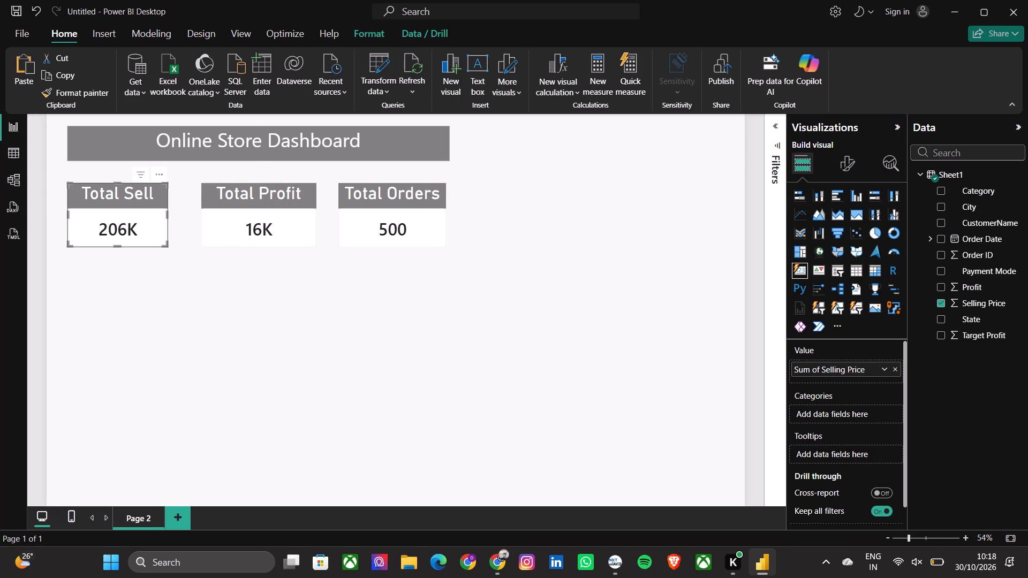
{"action": "left_click_drag", "start_coordinate": [167, 210], "coordinate": [178, 210]}
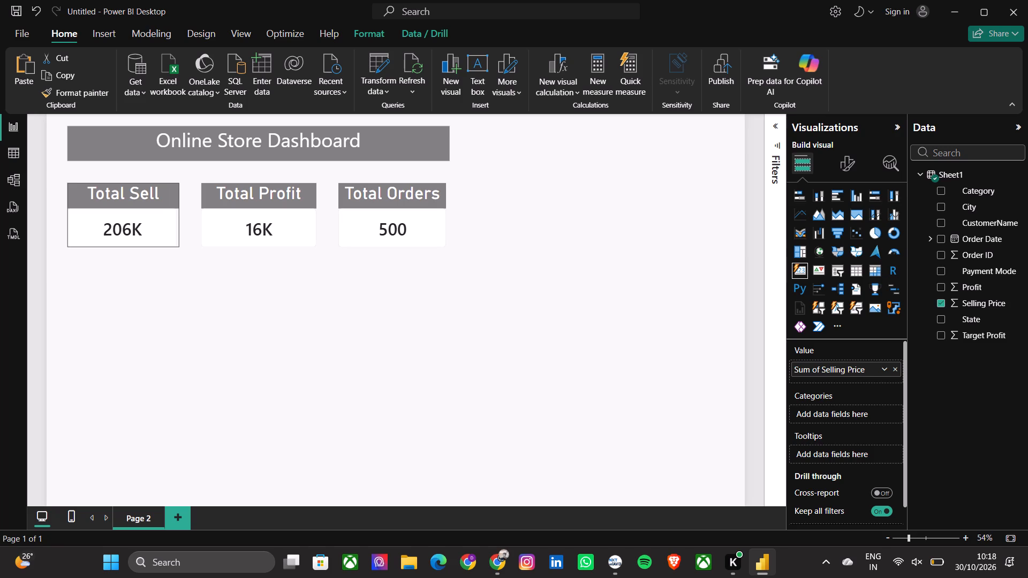
{"action": "left_click_drag", "start_coordinate": [178, 210], "coordinate": [180, 210]}
{"action": "left_click", "coordinate": [275, 322]}
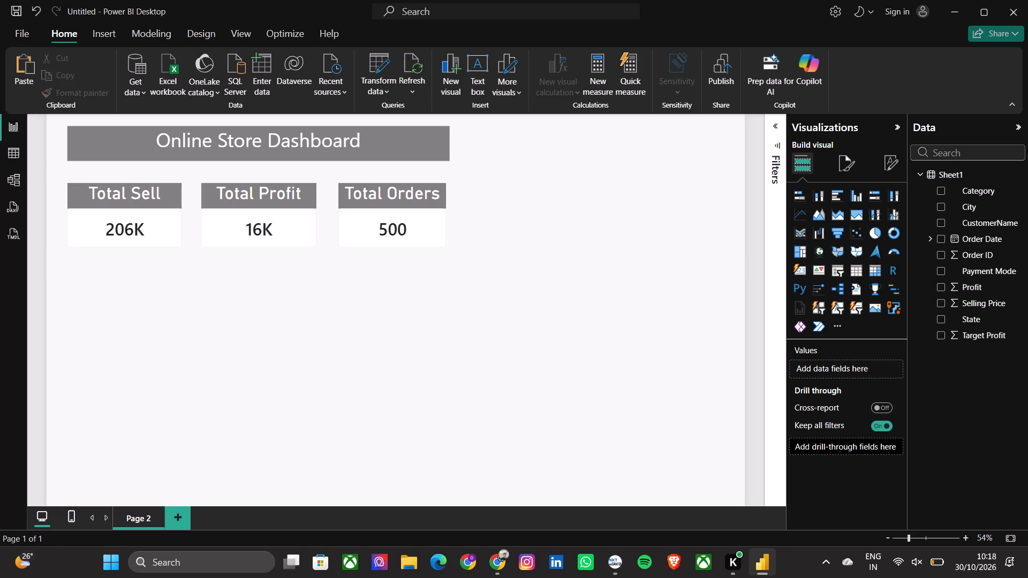
Narrow the "Online Store Dashboard" banner slightly so its right edge lines up with the Total Orders card.
{"action": "left_click", "coordinate": [437, 140]}
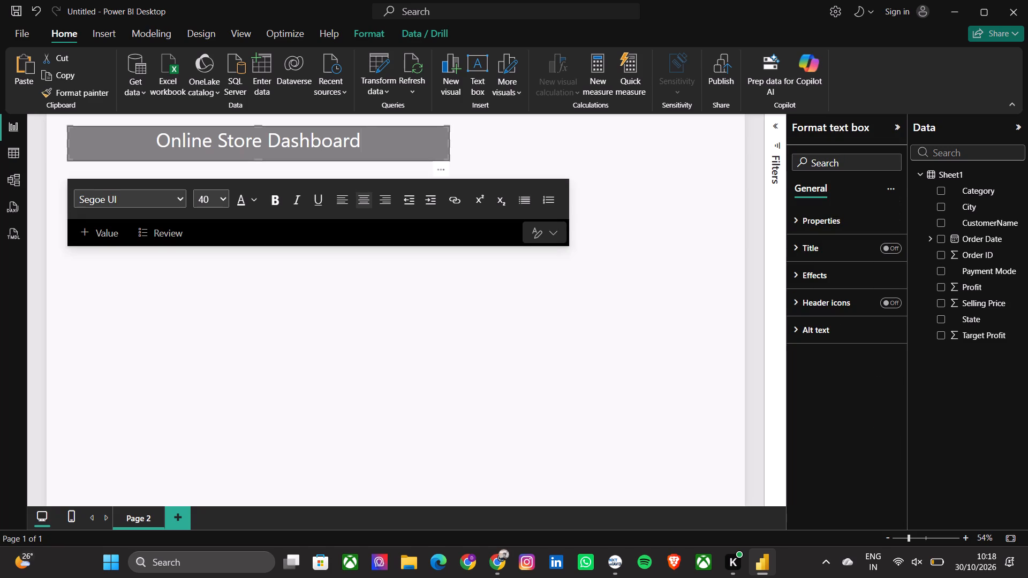
{"action": "left_click", "coordinate": [448, 141]}
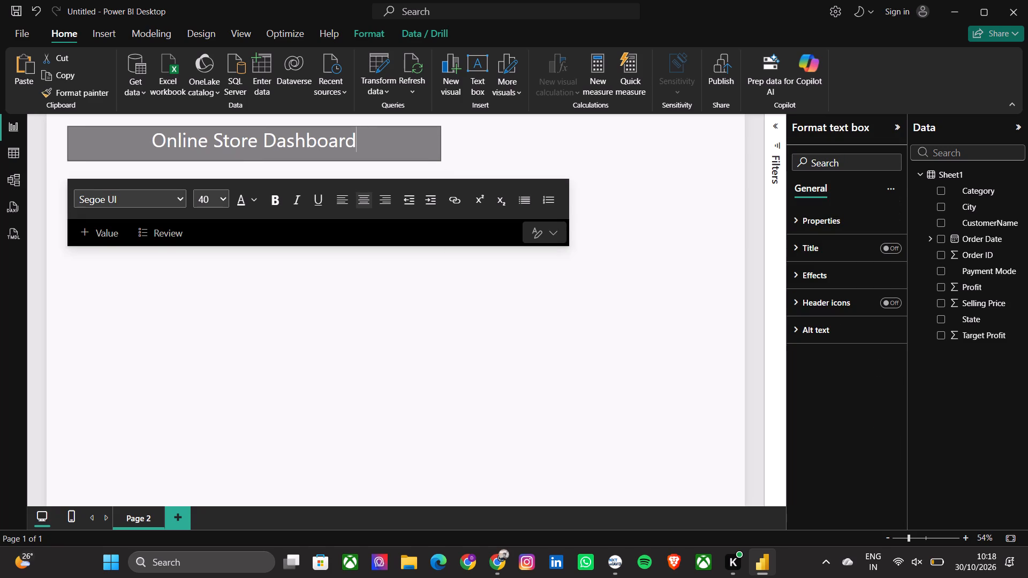
{"action": "left_click", "coordinate": [502, 141]}
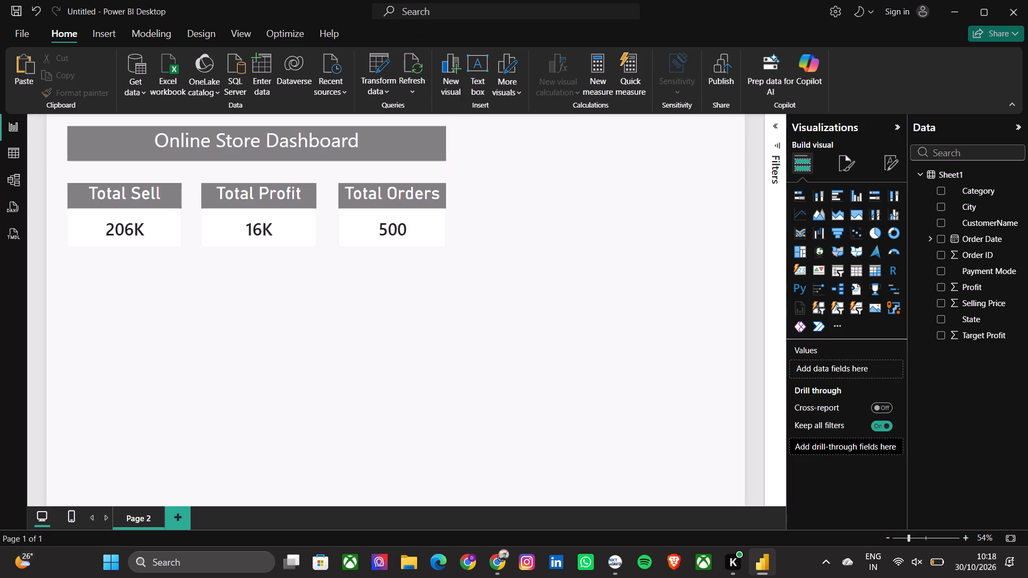
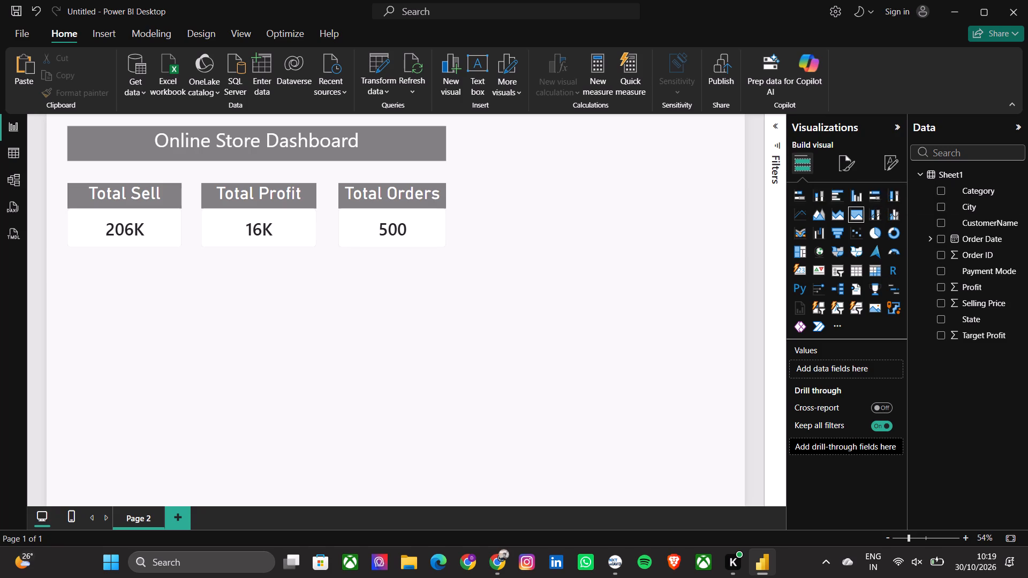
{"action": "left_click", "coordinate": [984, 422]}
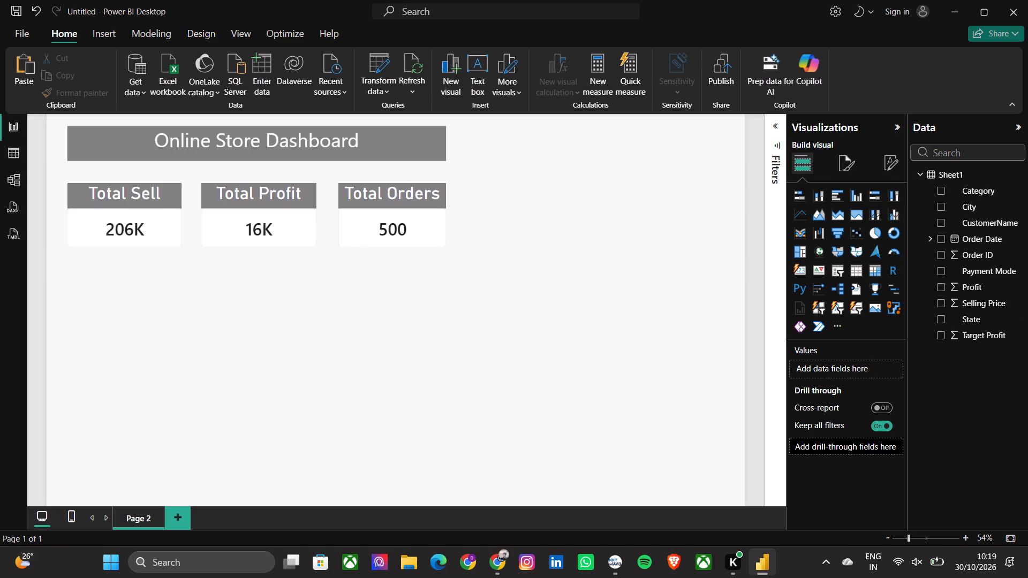
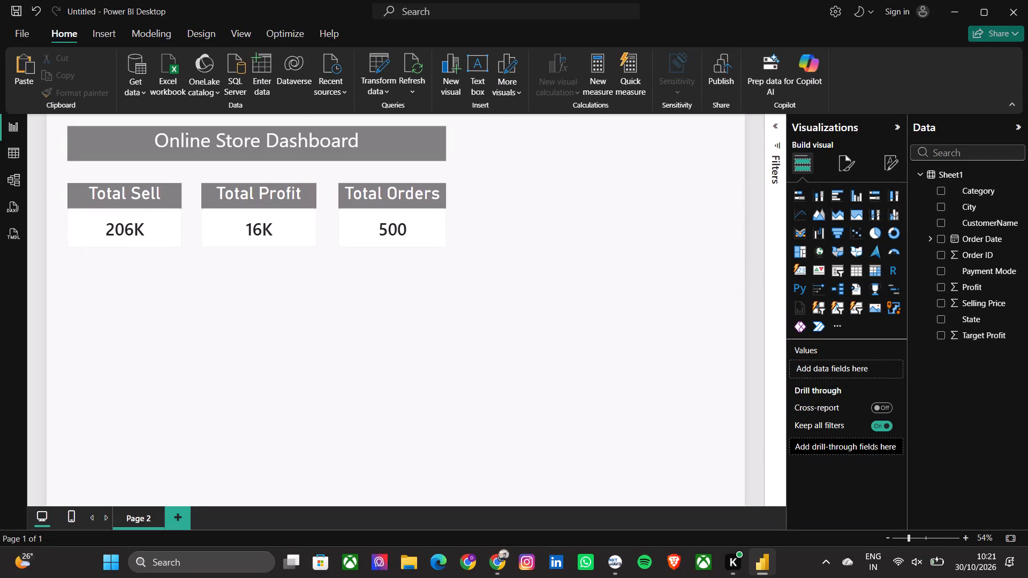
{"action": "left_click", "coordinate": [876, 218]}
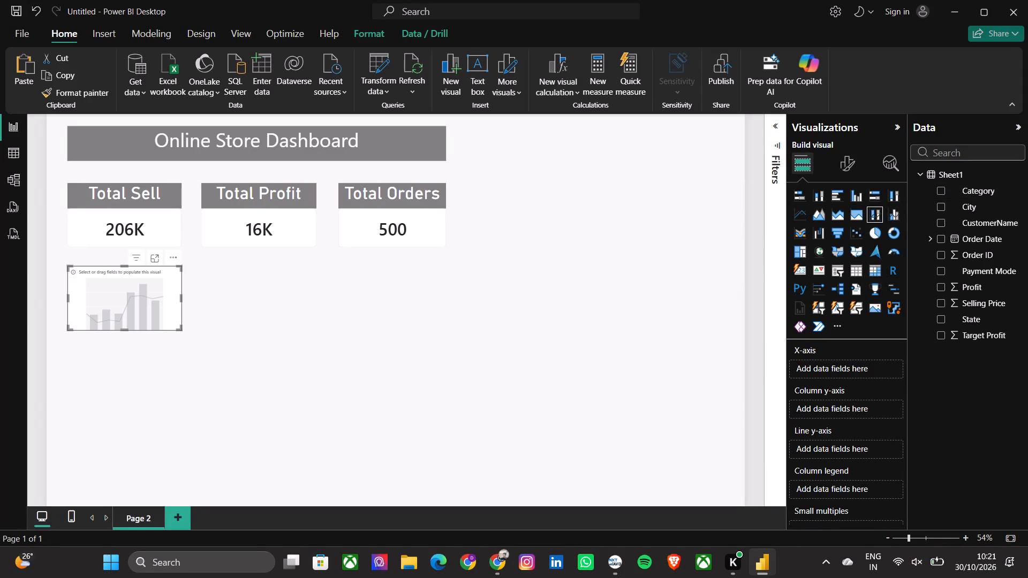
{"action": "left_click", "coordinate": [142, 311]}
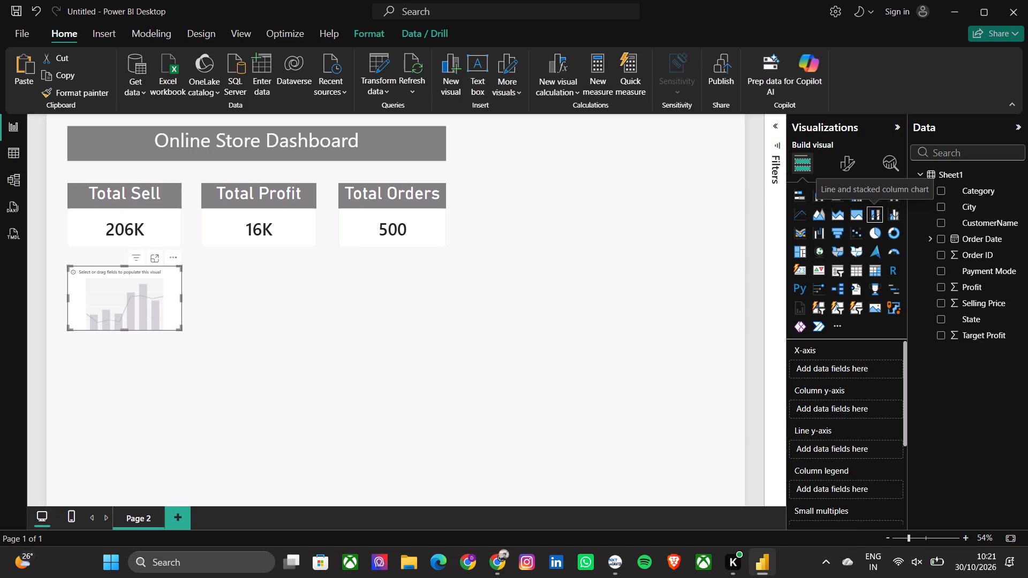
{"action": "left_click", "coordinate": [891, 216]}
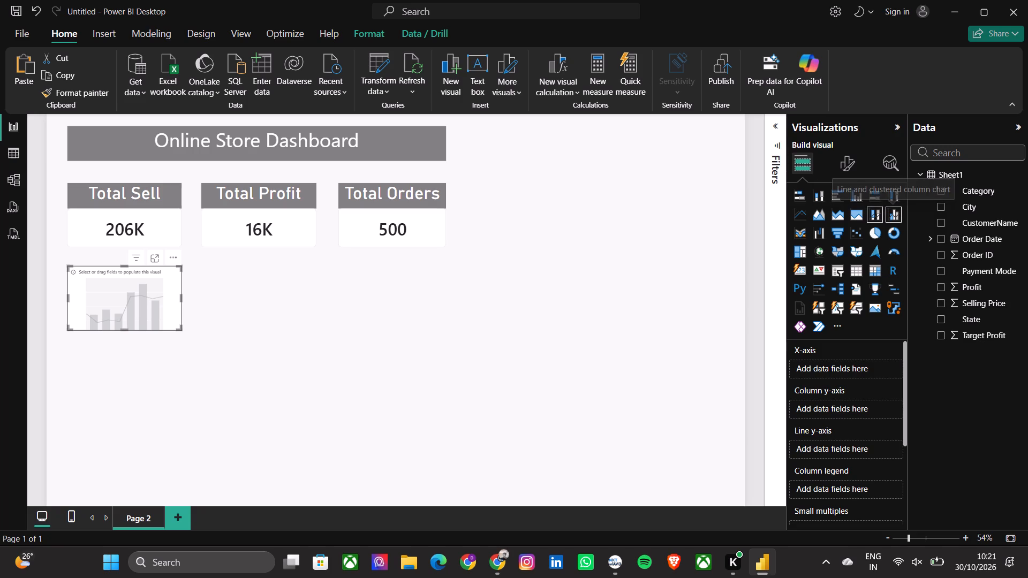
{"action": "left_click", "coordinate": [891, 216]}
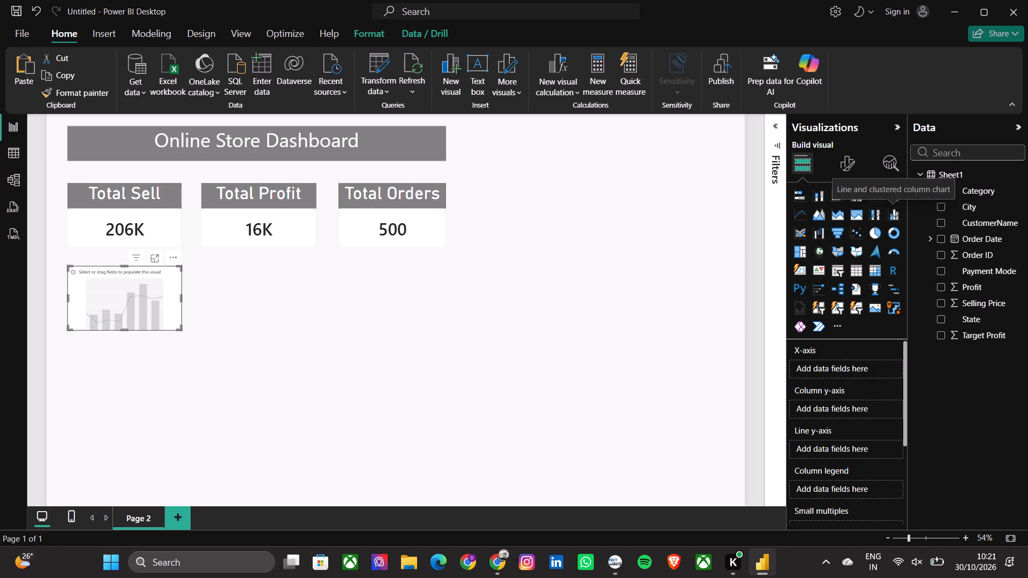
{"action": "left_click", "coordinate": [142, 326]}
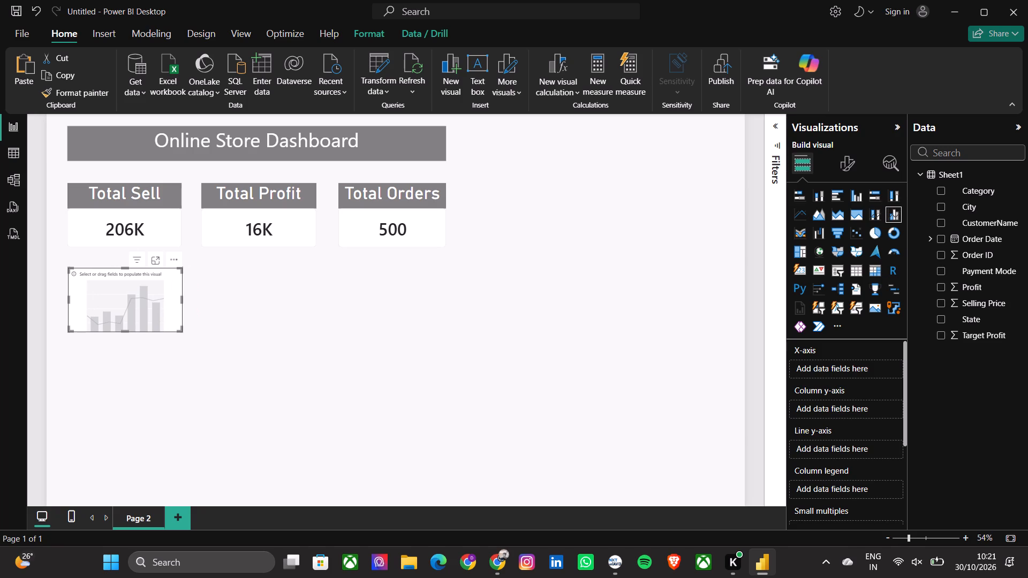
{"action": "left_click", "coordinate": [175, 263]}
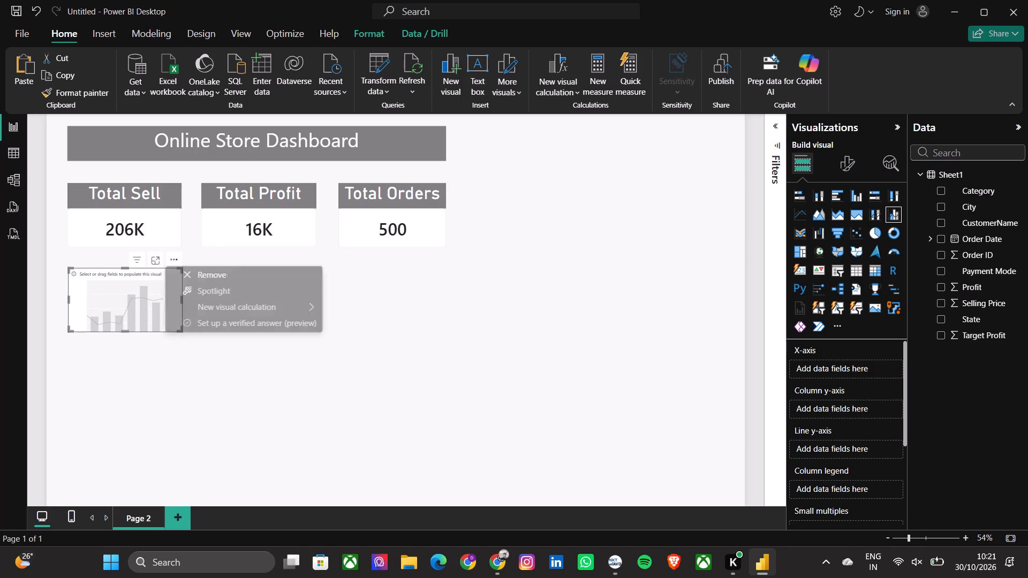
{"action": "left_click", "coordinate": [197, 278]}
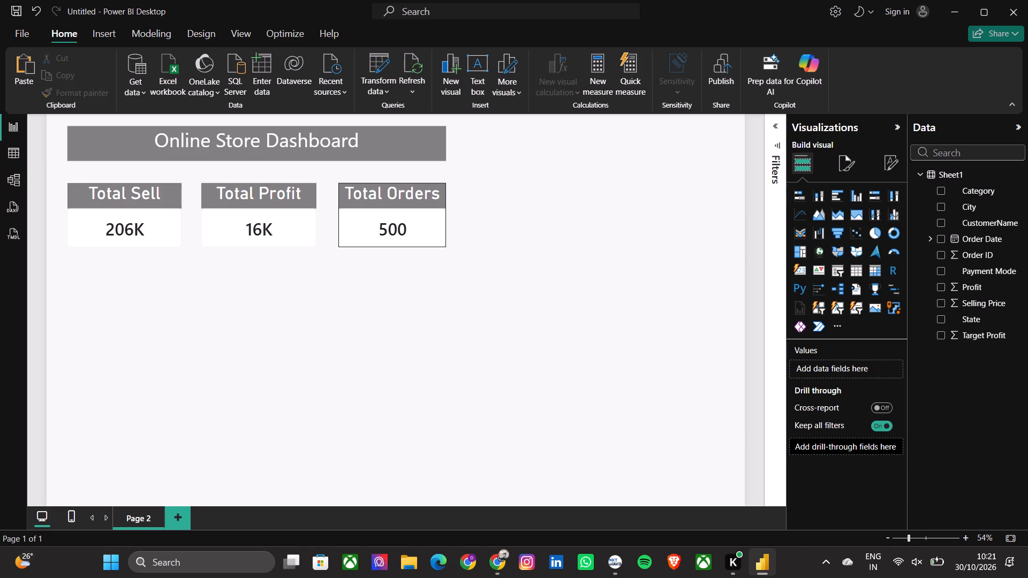
Insert a line and clustered column chart with Selling Price on the column y-axis and Profit on the line y-axis.
{"action": "left_click", "coordinate": [893, 218]}
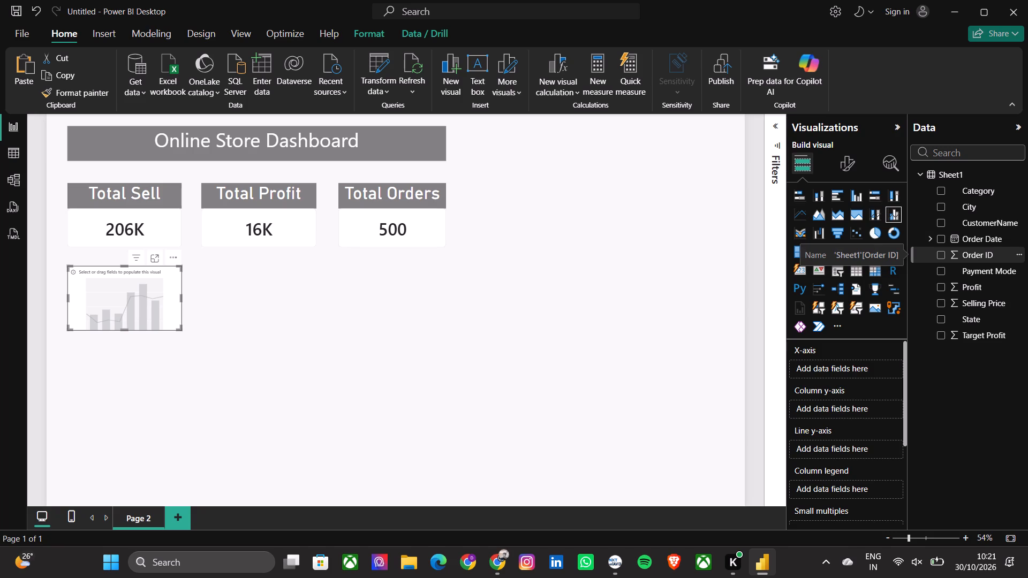
{"action": "left_click", "coordinate": [940, 302]}
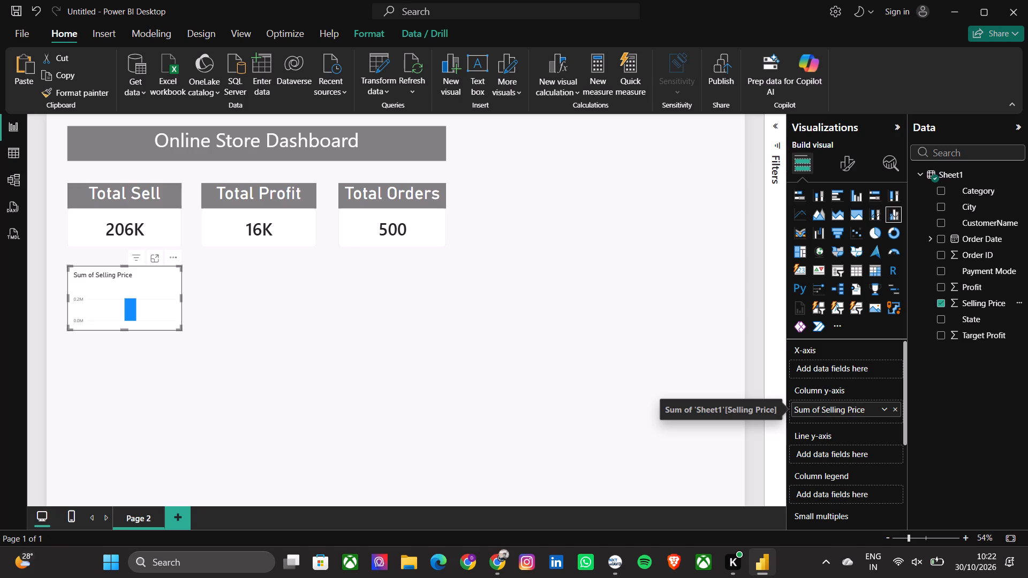
{"action": "left_click", "coordinate": [845, 460]}
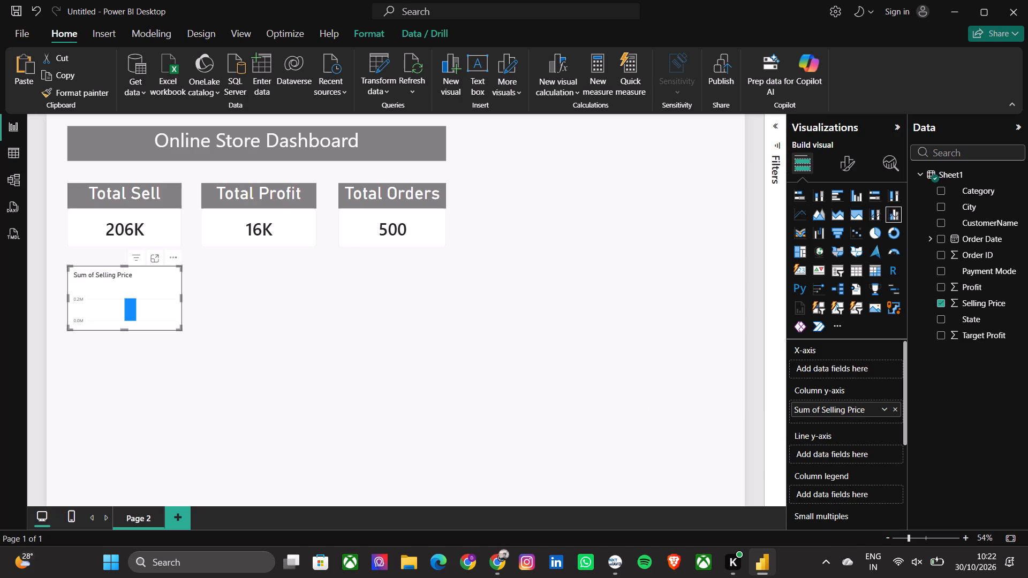
{"action": "left_click", "coordinate": [826, 455]}
{"action": "left_click_drag", "start_coordinate": [955, 290], "coordinate": [842, 458]}
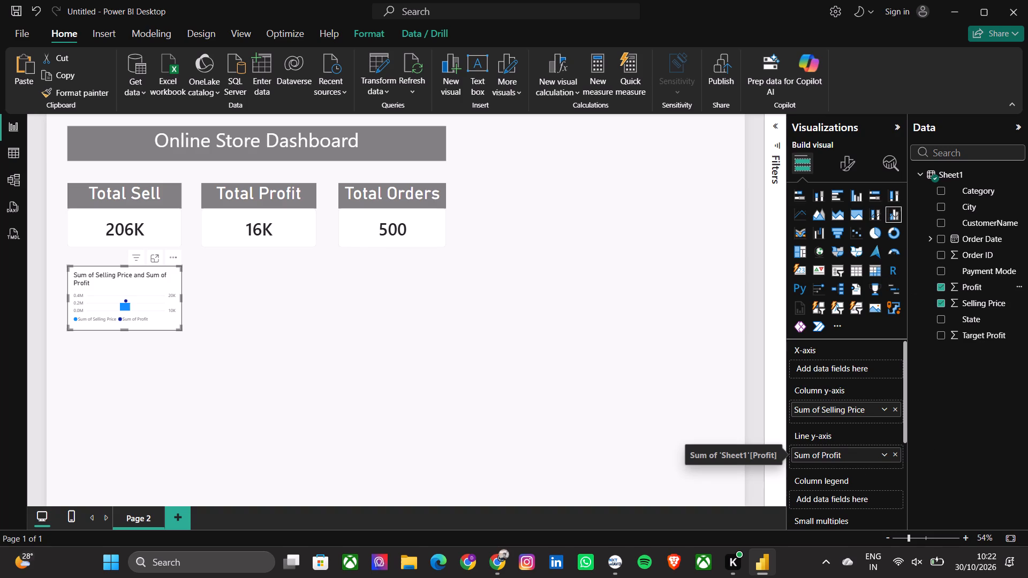
Add Order Date to the combo chart's X-axis and remove Year, Month and Day so only Quarter is left.
{"action": "left_click", "coordinate": [811, 369]}
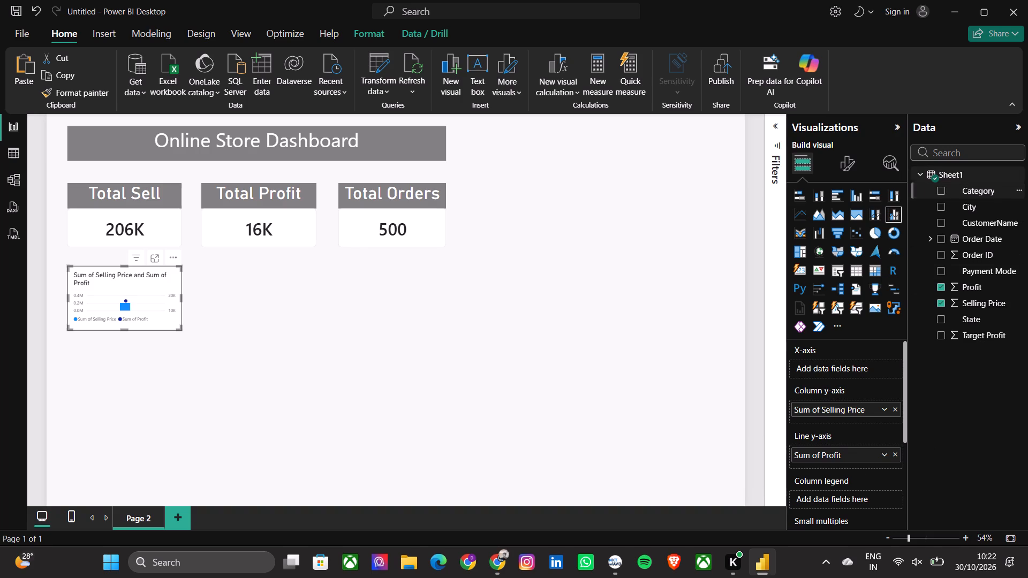
{"action": "left_click", "coordinate": [940, 238]}
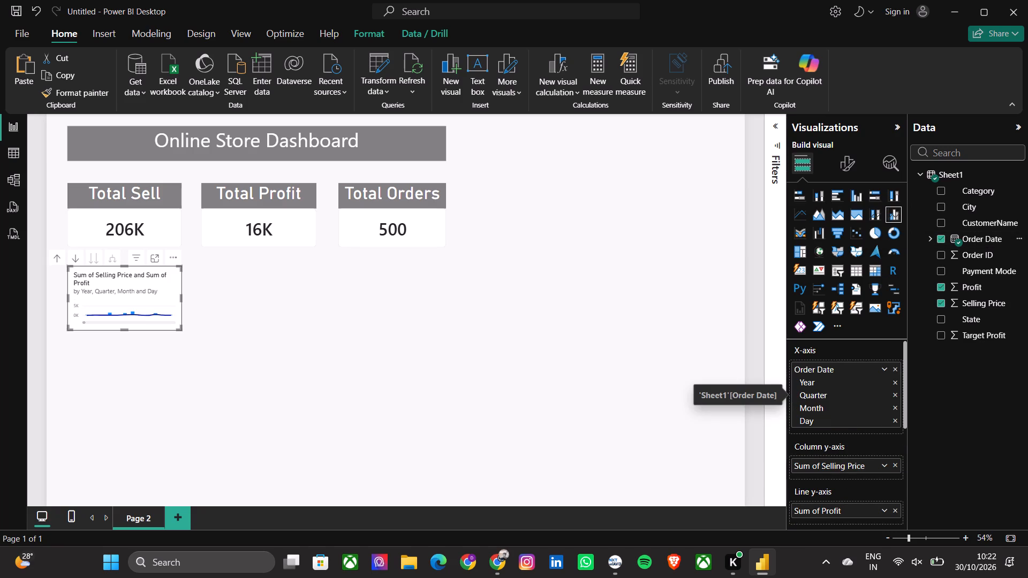
{"action": "left_click", "coordinate": [894, 382]}
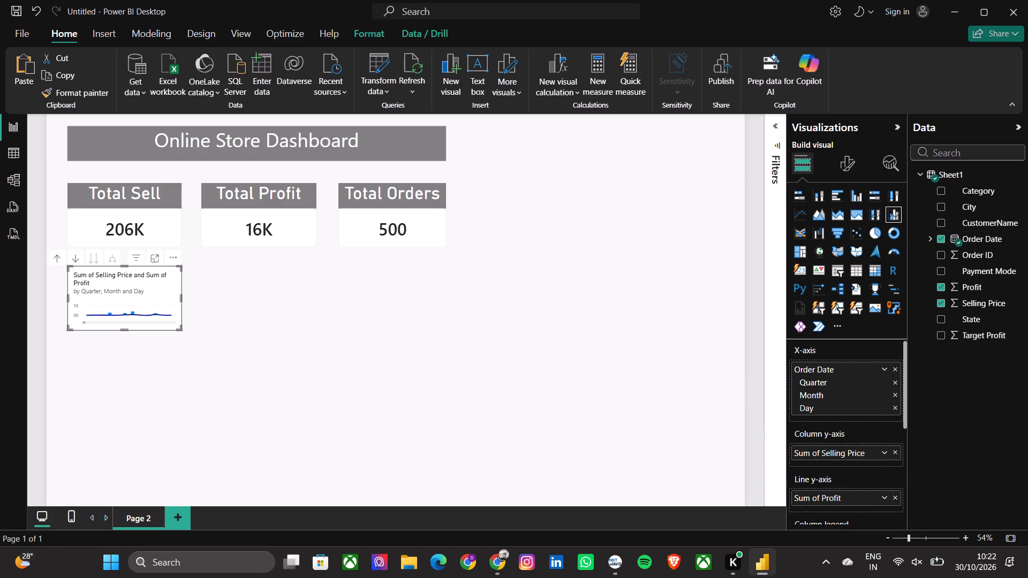
{"action": "left_click", "coordinate": [894, 394]}
{"action": "left_click", "coordinate": [894, 394]}
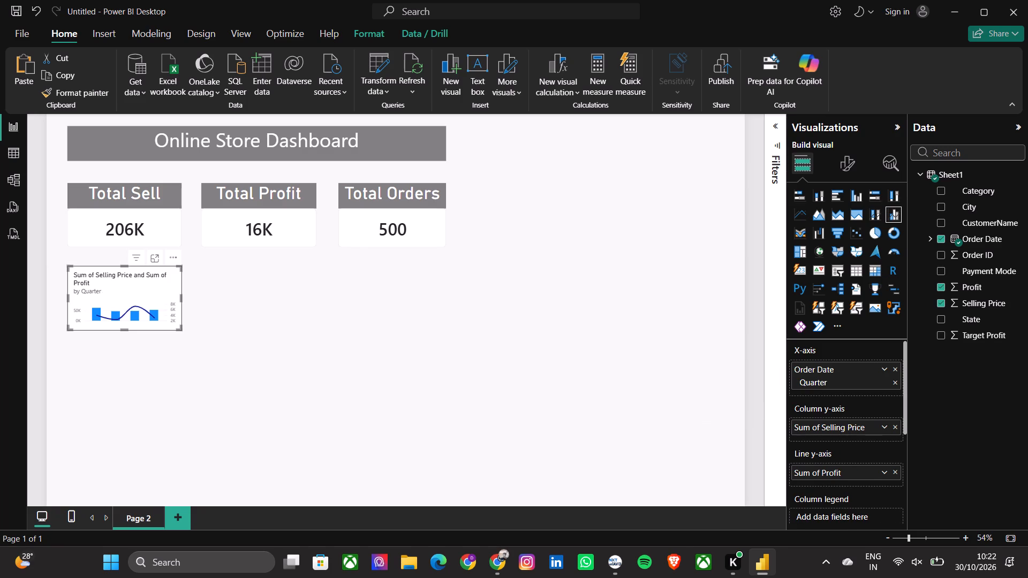
Enlarge the combo chart until it extends to the middle of the Total Profit card and is more than twice as tall.
{"action": "left_click_drag", "start_coordinate": [127, 329], "coordinate": [126, 388]}
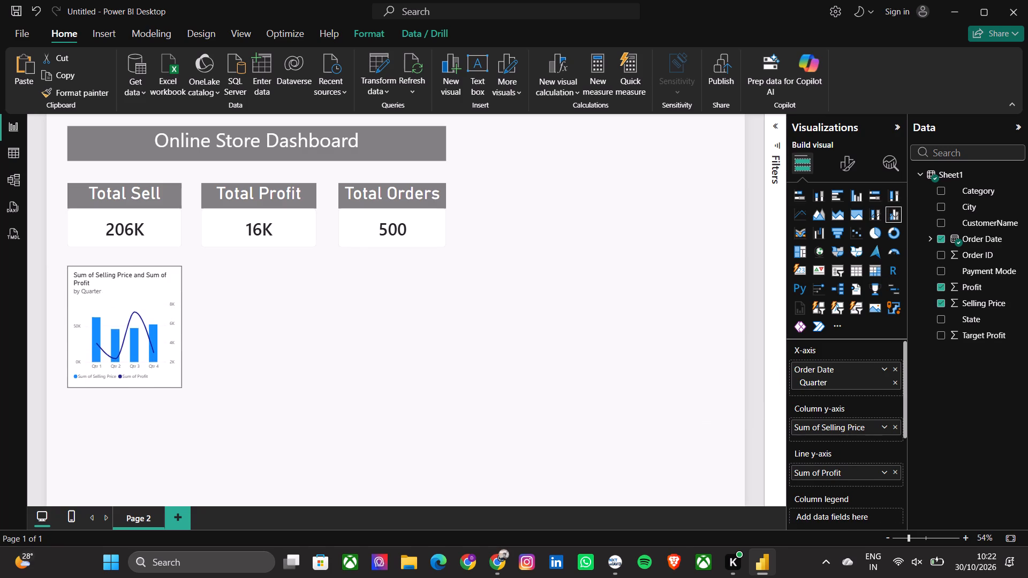
{"action": "left_click_drag", "start_coordinate": [126, 388], "coordinate": [126, 392]}
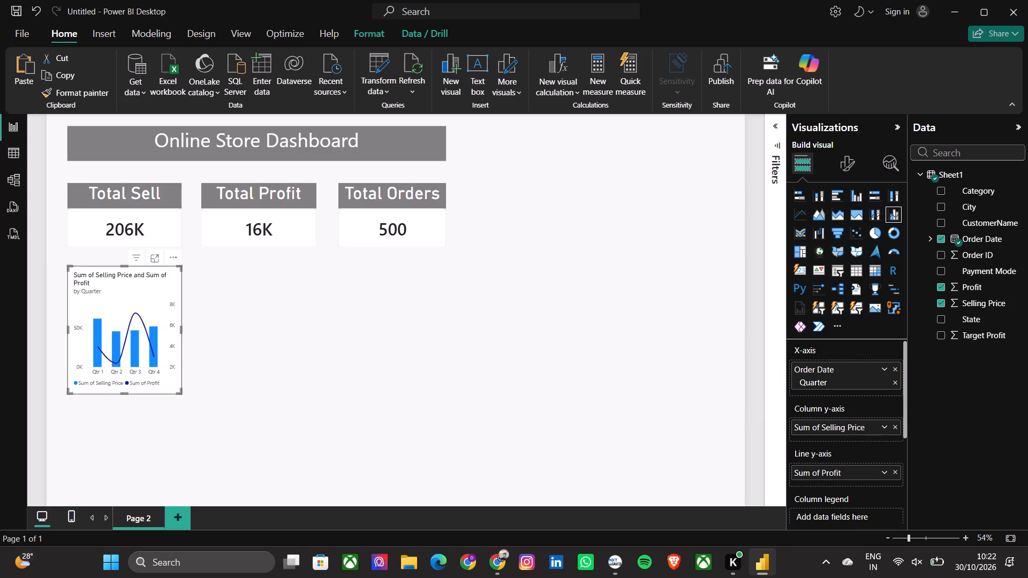
{"action": "left_click_drag", "start_coordinate": [180, 326], "coordinate": [238, 331]}
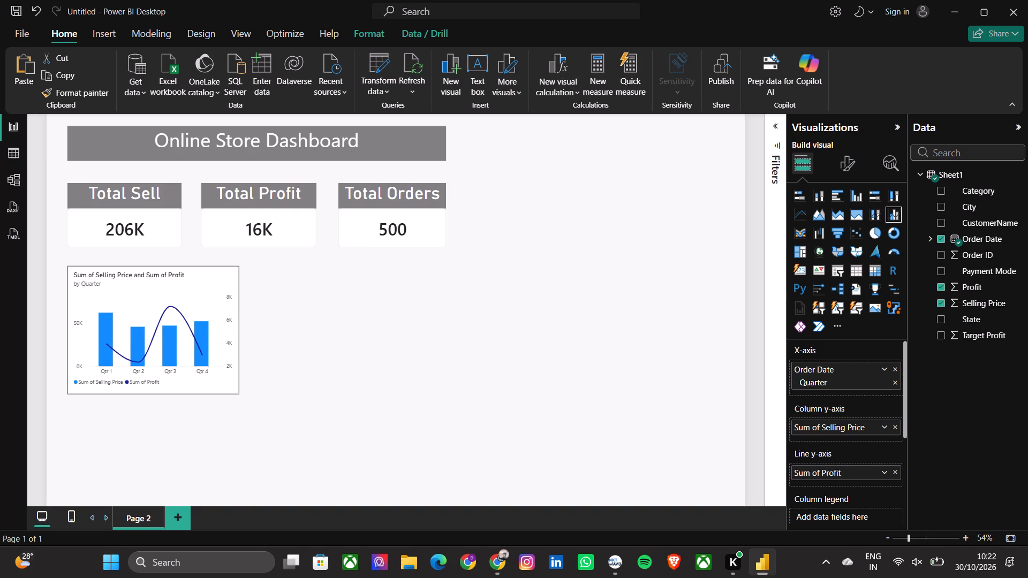
{"action": "left_click_drag", "start_coordinate": [238, 331], "coordinate": [257, 333]}
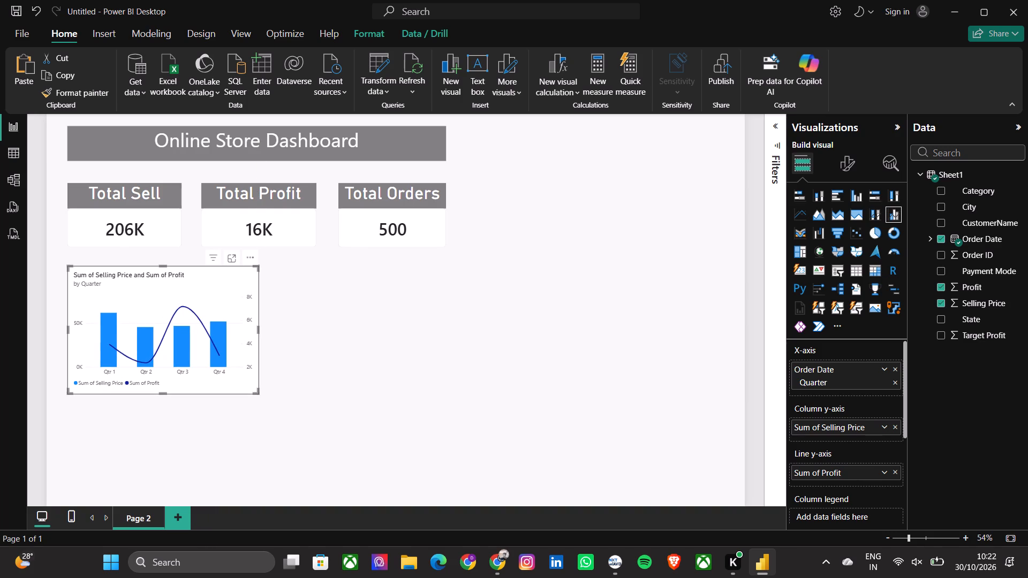
{"action": "left_click_drag", "start_coordinate": [163, 390], "coordinate": [163, 411]}
{"action": "left_click", "coordinate": [407, 370]}
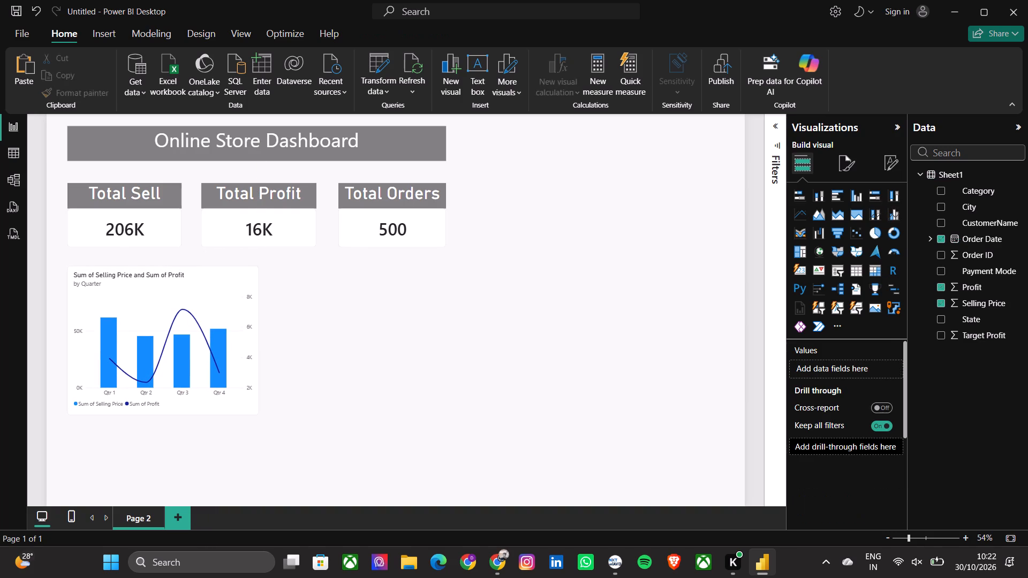
Examine the combo chart's formatting options for legend, markers, plot area background and effects.
{"action": "left_click", "coordinate": [843, 171]}
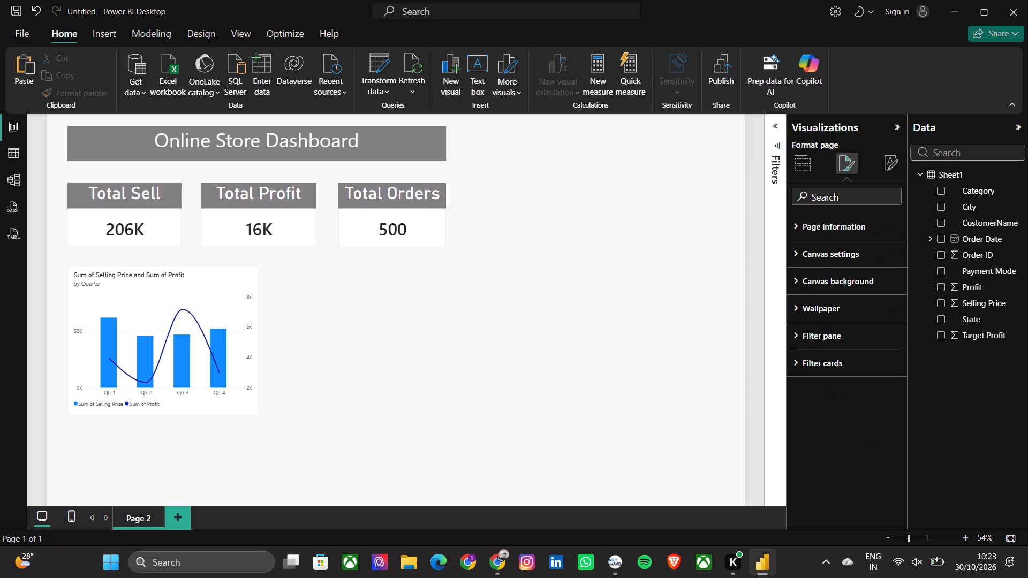
{"action": "left_click", "coordinate": [207, 315]}
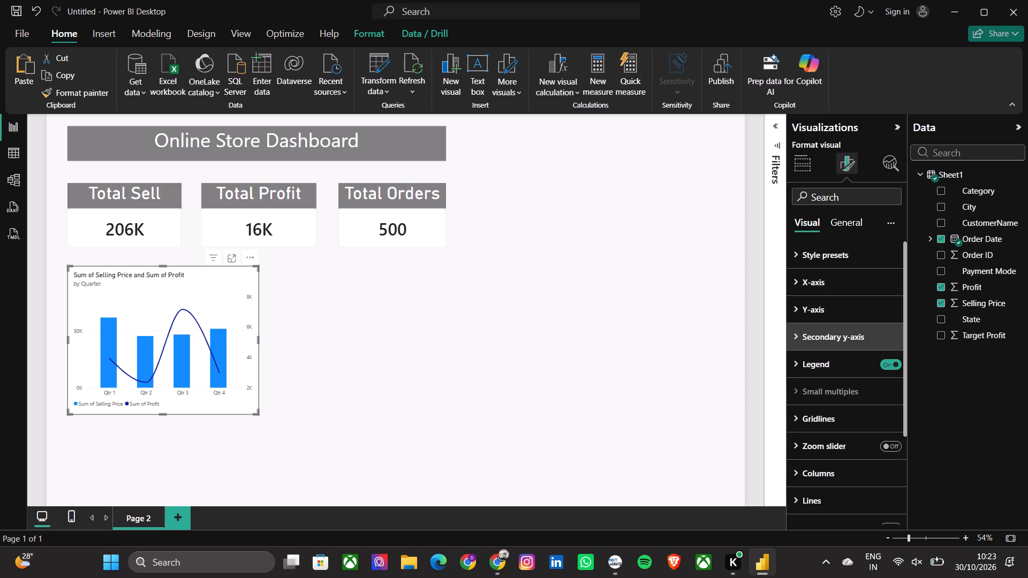
{"action": "left_click", "coordinate": [828, 357]}
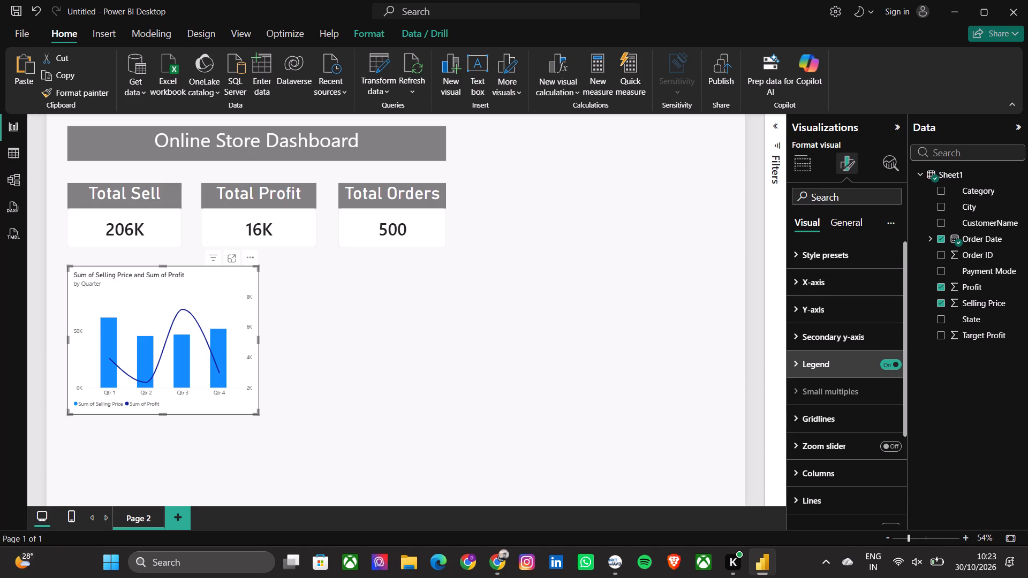
{"action": "scroll", "coordinate": [828, 357], "scroll_direction": "down", "scroll_amount": 2}
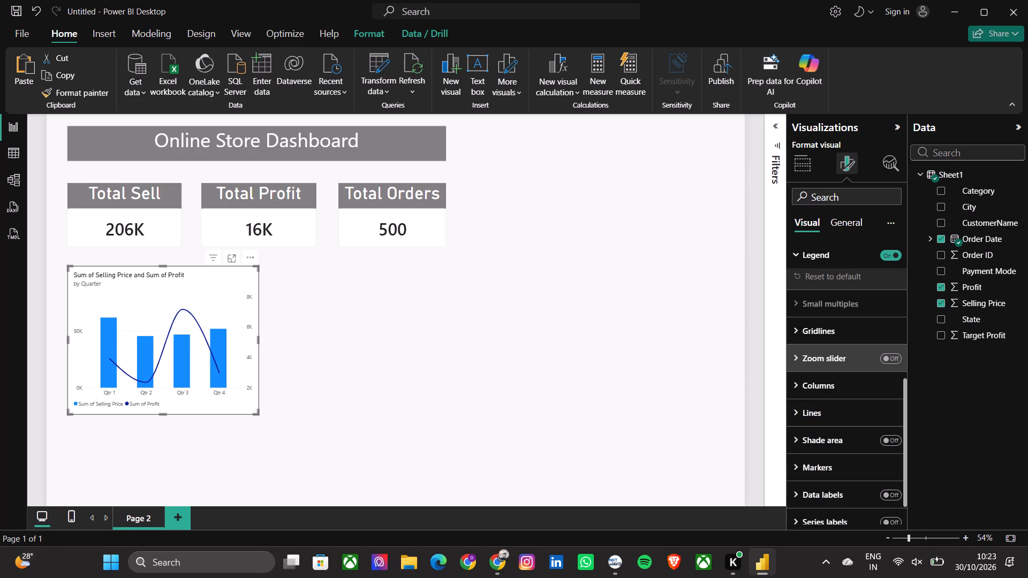
{"action": "scroll", "coordinate": [828, 357], "scroll_direction": "down", "scroll_amount": 4}
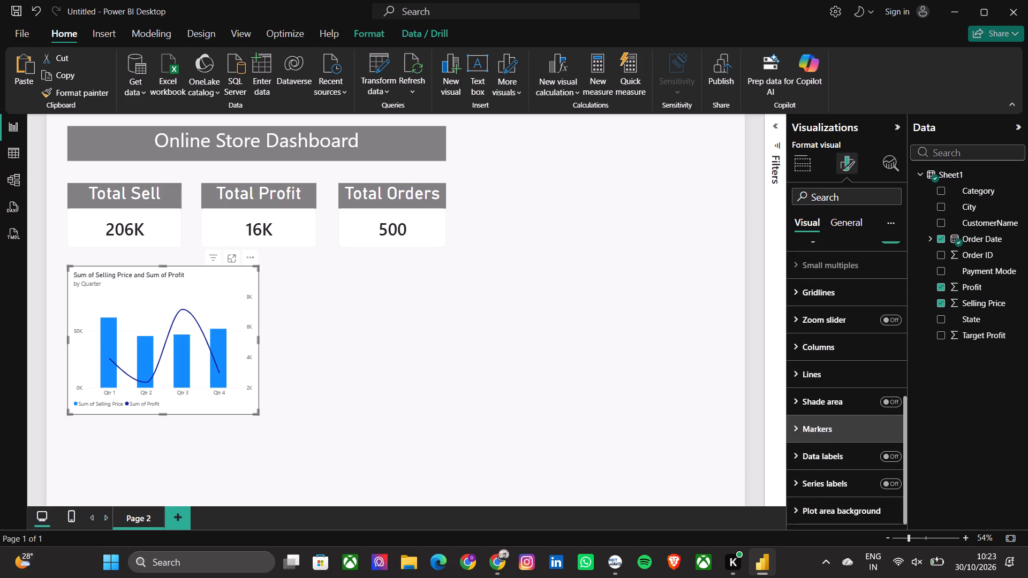
{"action": "left_click", "coordinate": [830, 432]}
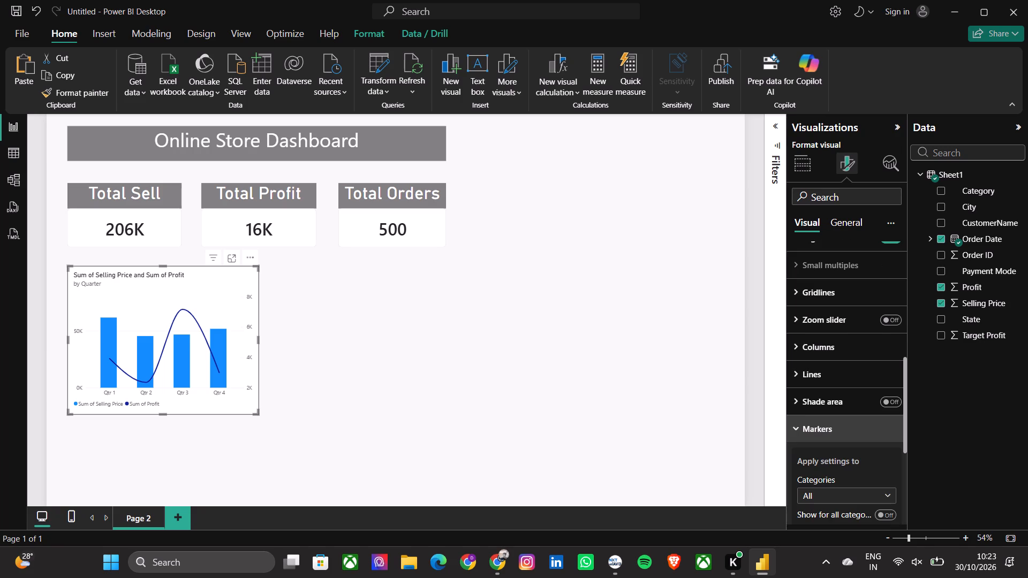
{"action": "scroll", "coordinate": [836, 478], "scroll_direction": "down", "scroll_amount": 2}
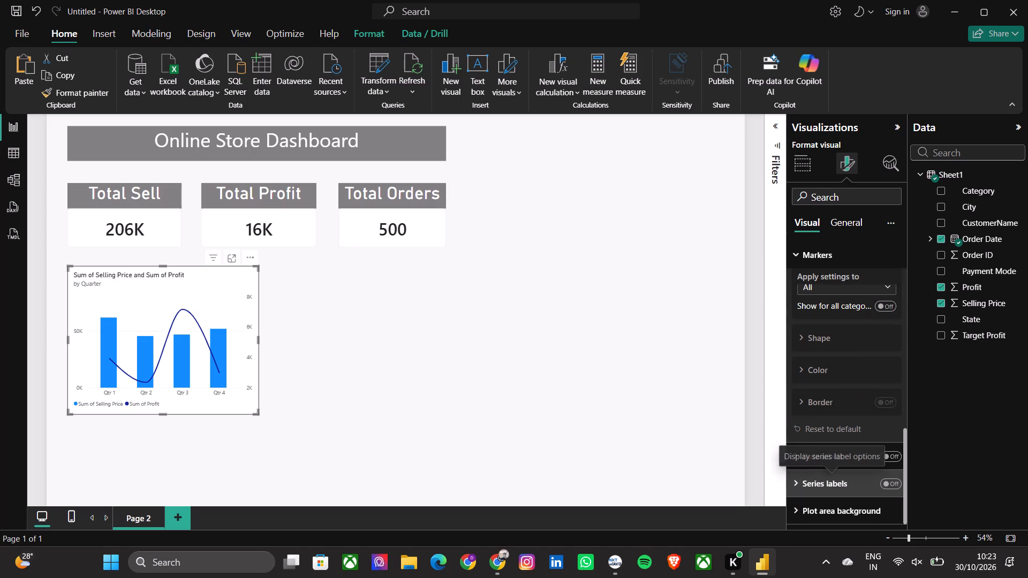
{"action": "left_click", "coordinate": [835, 504]}
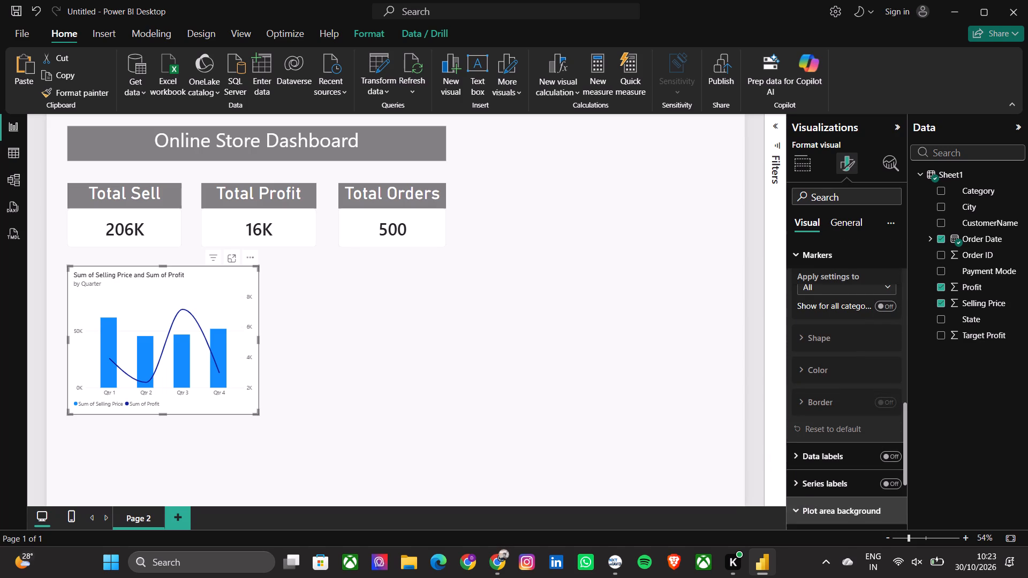
{"action": "scroll", "coordinate": [844, 346], "scroll_direction": "up", "scroll_amount": 1}
{"action": "left_click", "coordinate": [857, 216]}
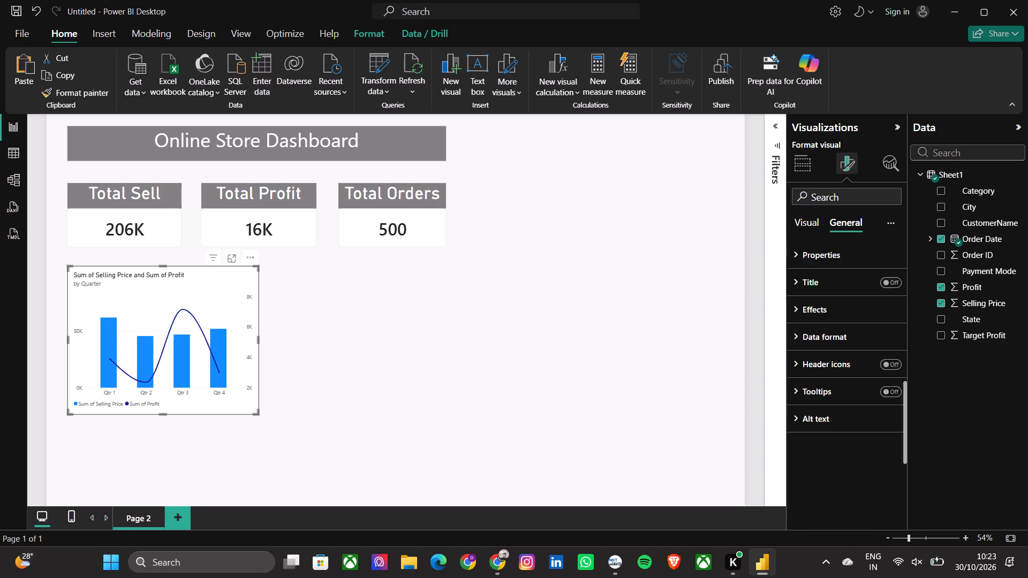
{"action": "left_click", "coordinate": [825, 309]}
{"action": "scroll", "coordinate": [831, 449], "scroll_direction": "down", "scroll_amount": 3}
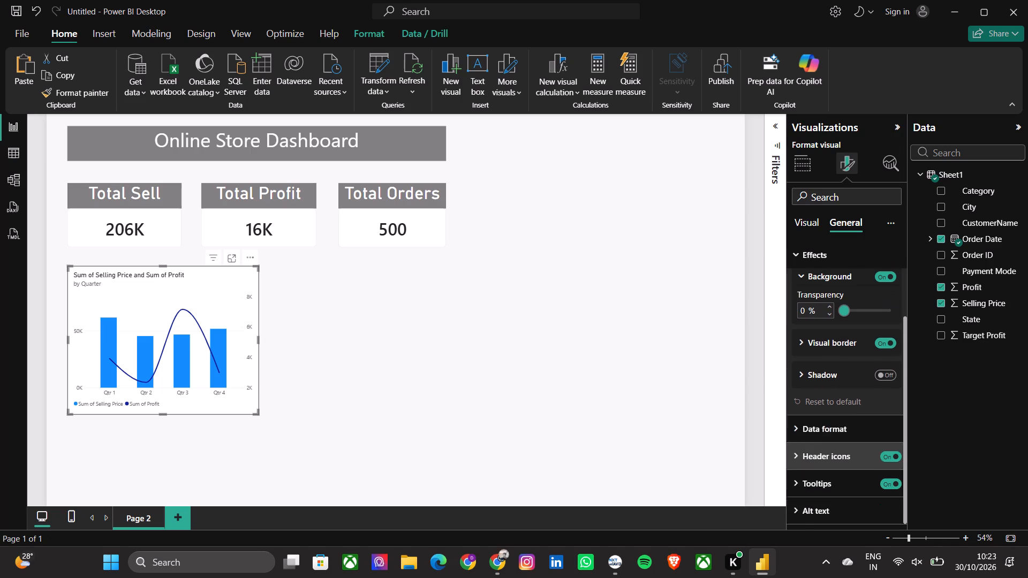
{"action": "scroll", "coordinate": [831, 449], "scroll_direction": "down", "scroll_amount": 2}
Review the combo chart's visual formatting again, checking the legend options and which categories the marker settings can apply to.
{"action": "left_click", "coordinate": [806, 224]}
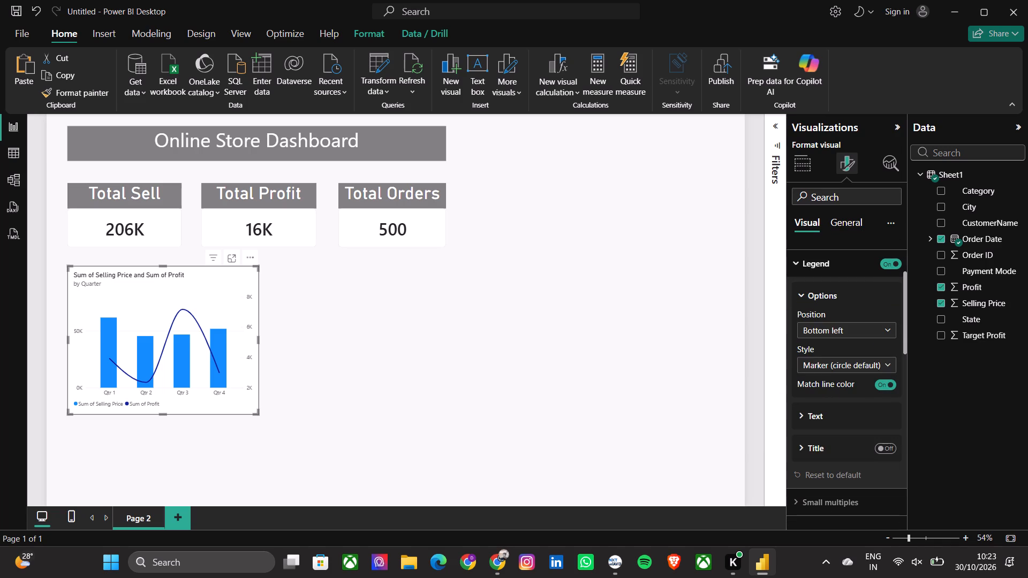
{"action": "scroll", "coordinate": [844, 367], "scroll_direction": "up", "scroll_amount": 3}
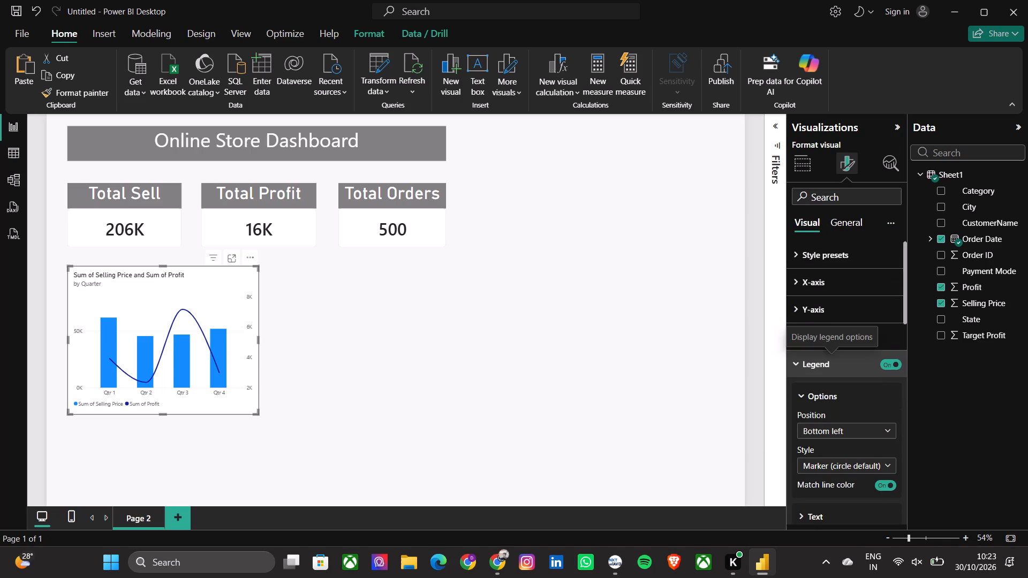
{"action": "scroll", "coordinate": [835, 436], "scroll_direction": "down", "scroll_amount": 5}
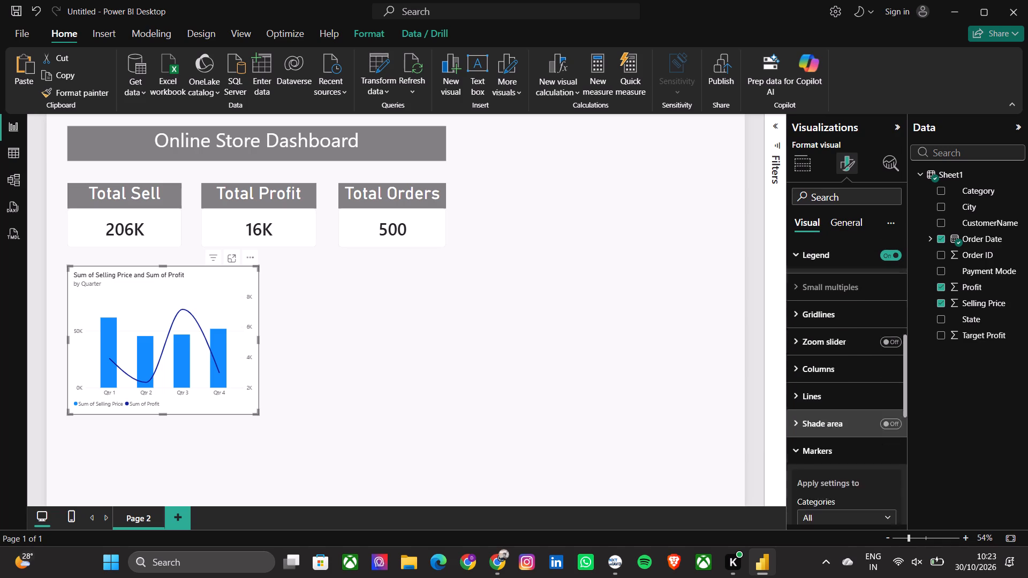
{"action": "scroll", "coordinate": [835, 436], "scroll_direction": "down", "scroll_amount": 3}
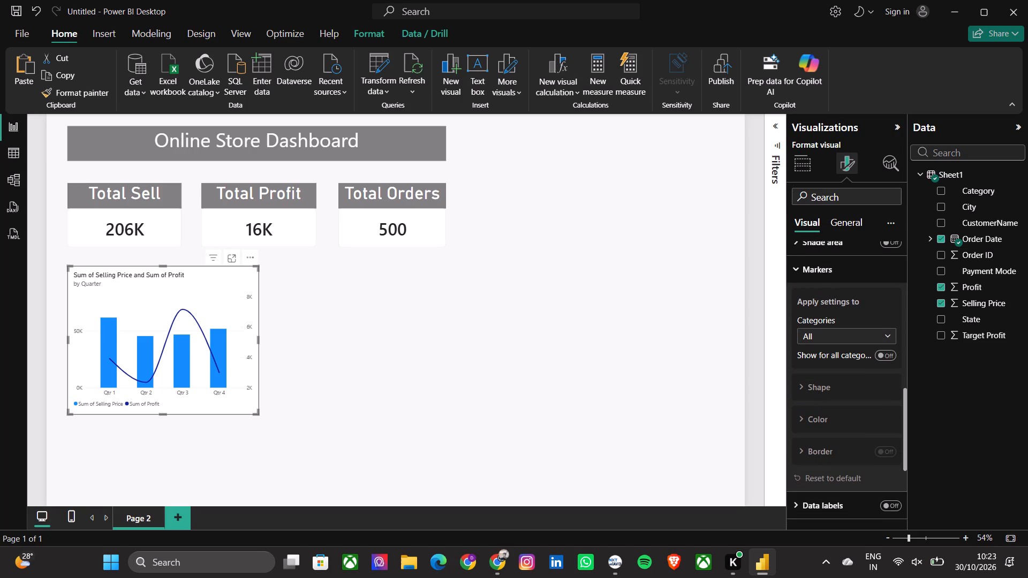
{"action": "left_click", "coordinate": [818, 341]}
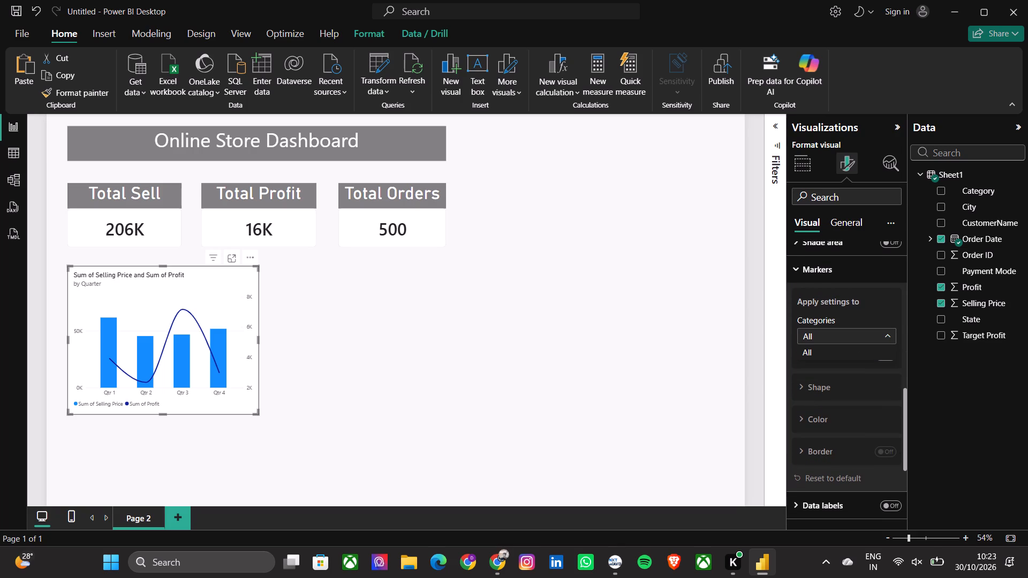
{"action": "left_click", "coordinate": [817, 355]}
{"action": "scroll", "coordinate": [828, 396], "scroll_direction": "down", "scroll_amount": 6}
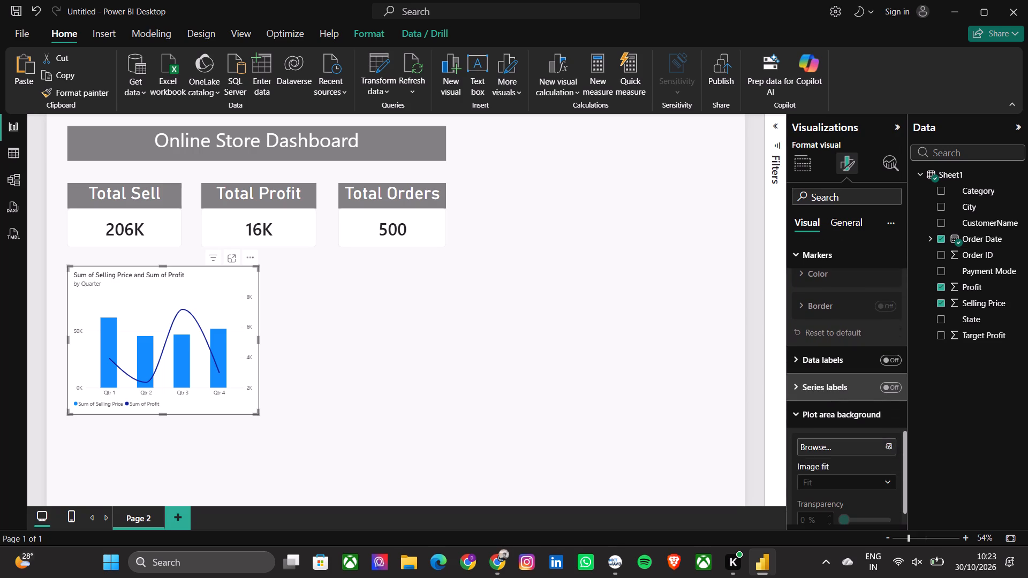
{"action": "left_click", "coordinate": [834, 378]}
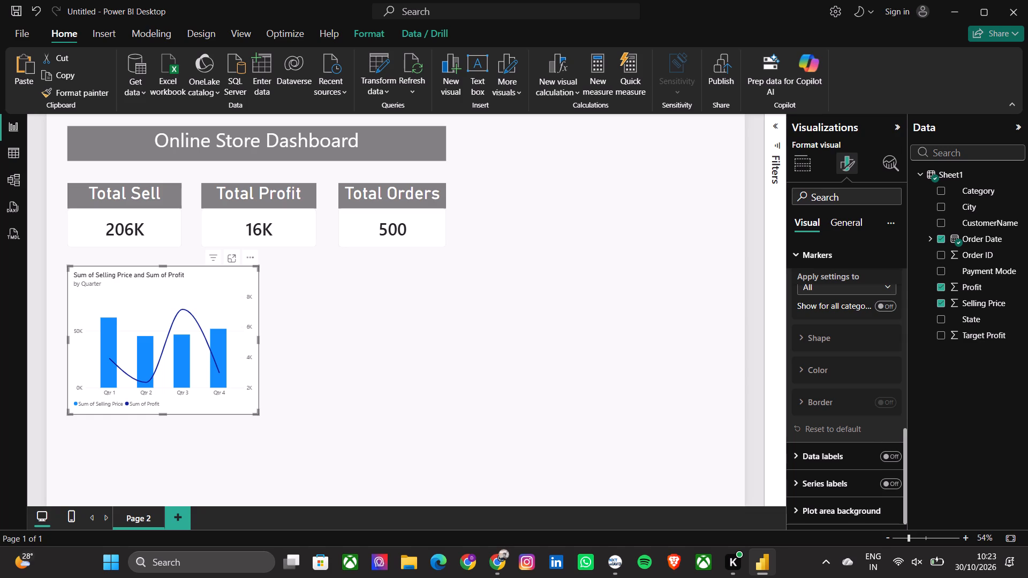
{"action": "scroll", "coordinate": [821, 326], "scroll_direction": "up", "scroll_amount": 1}
{"action": "left_click", "coordinate": [805, 261]}
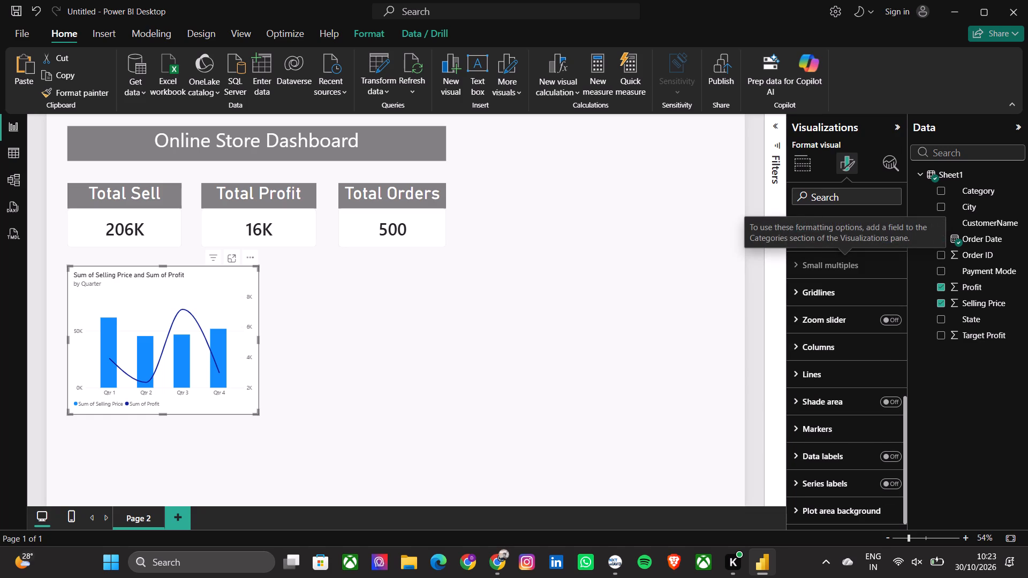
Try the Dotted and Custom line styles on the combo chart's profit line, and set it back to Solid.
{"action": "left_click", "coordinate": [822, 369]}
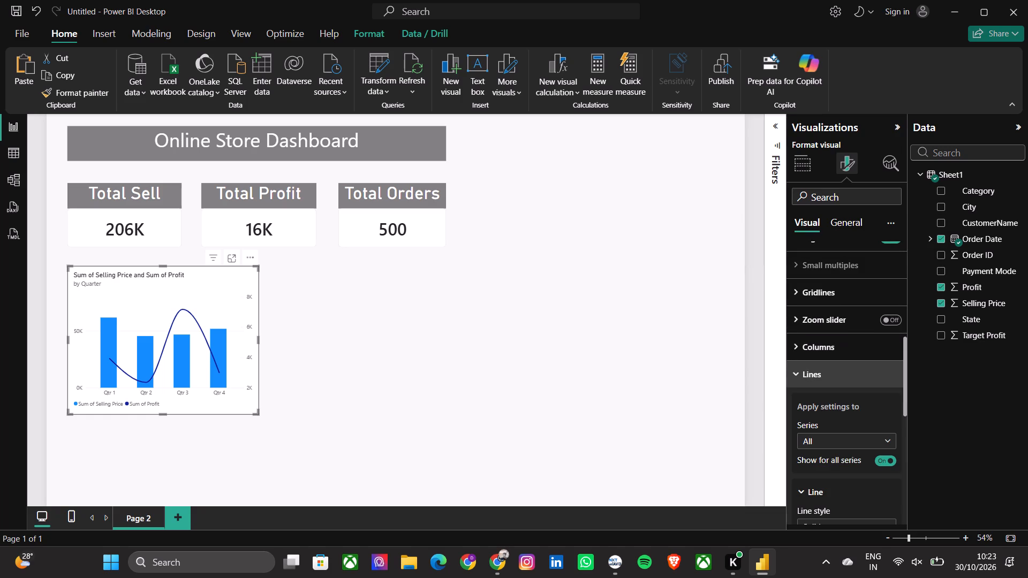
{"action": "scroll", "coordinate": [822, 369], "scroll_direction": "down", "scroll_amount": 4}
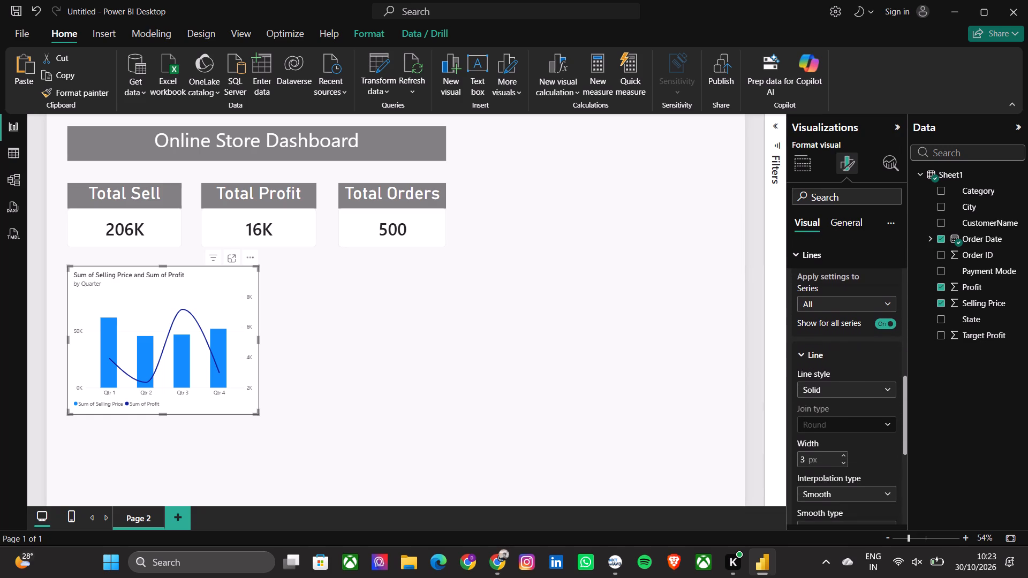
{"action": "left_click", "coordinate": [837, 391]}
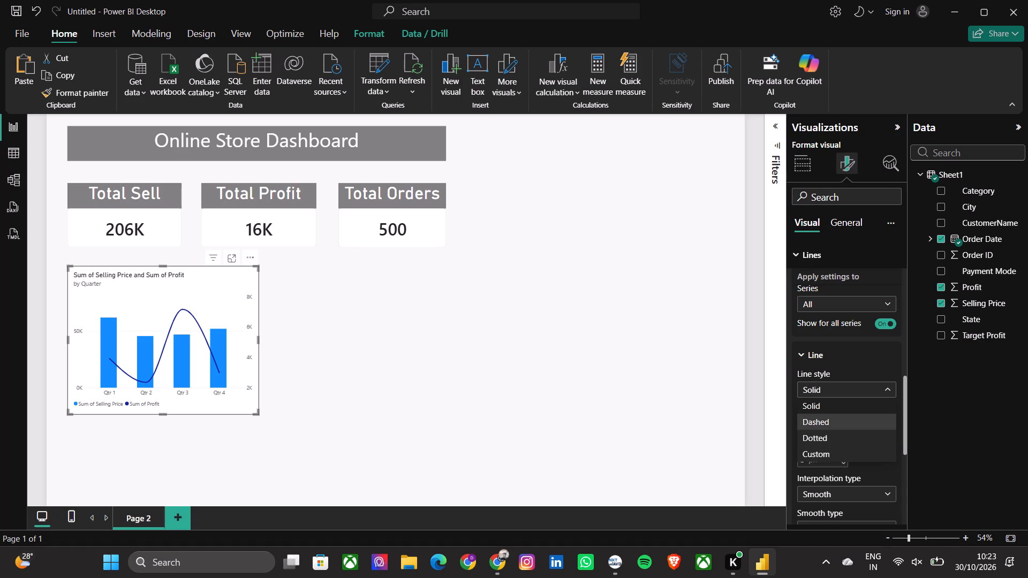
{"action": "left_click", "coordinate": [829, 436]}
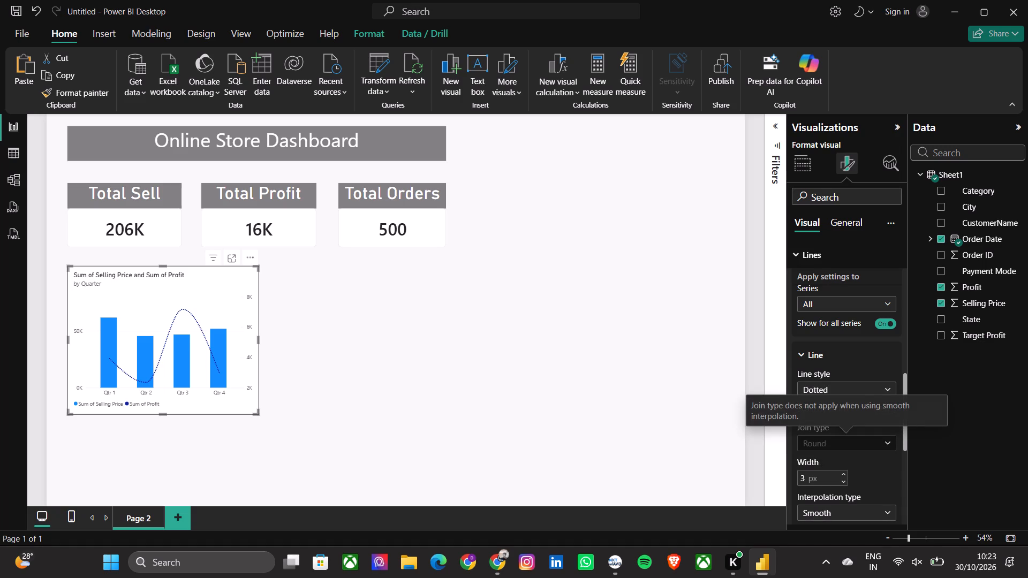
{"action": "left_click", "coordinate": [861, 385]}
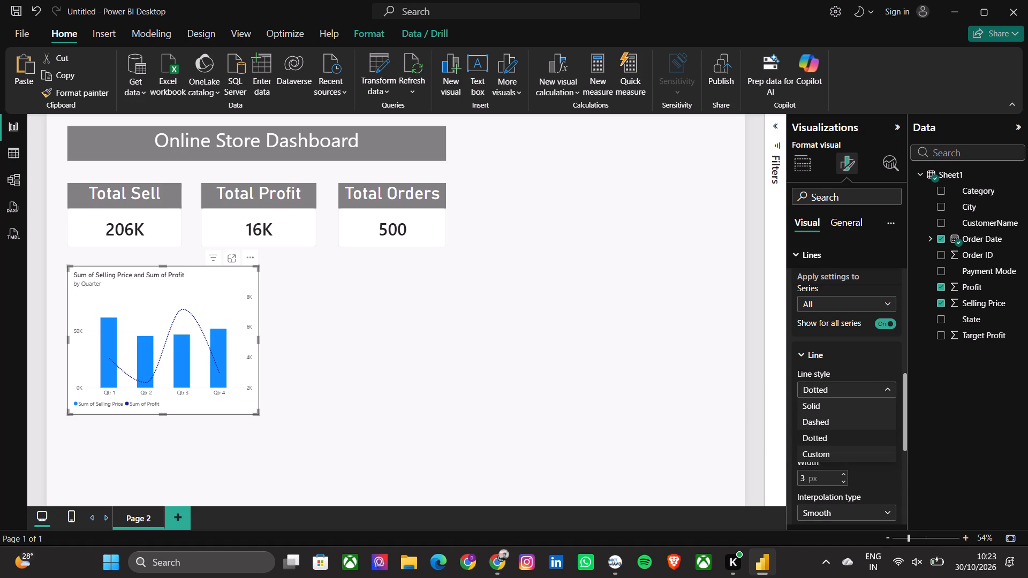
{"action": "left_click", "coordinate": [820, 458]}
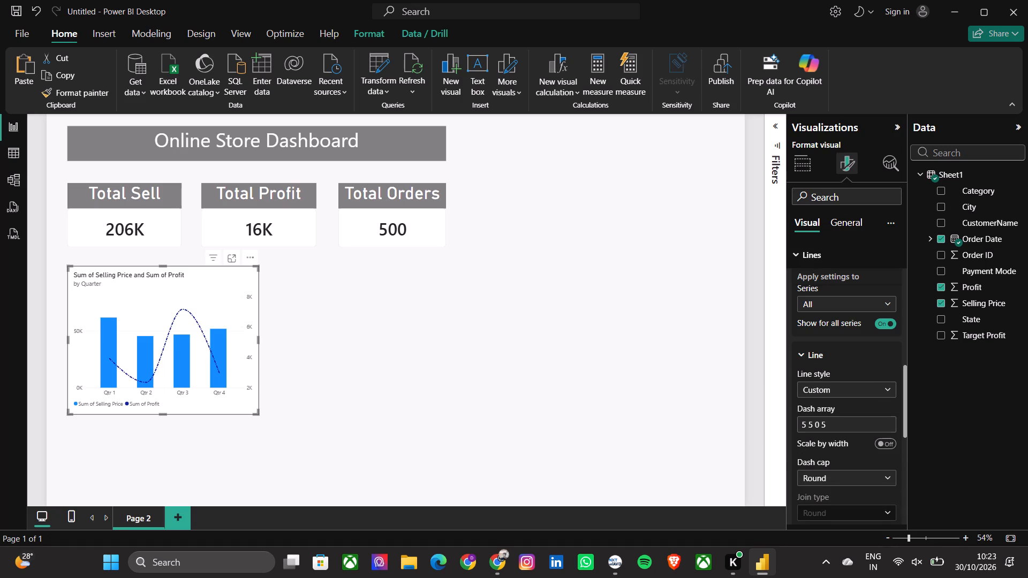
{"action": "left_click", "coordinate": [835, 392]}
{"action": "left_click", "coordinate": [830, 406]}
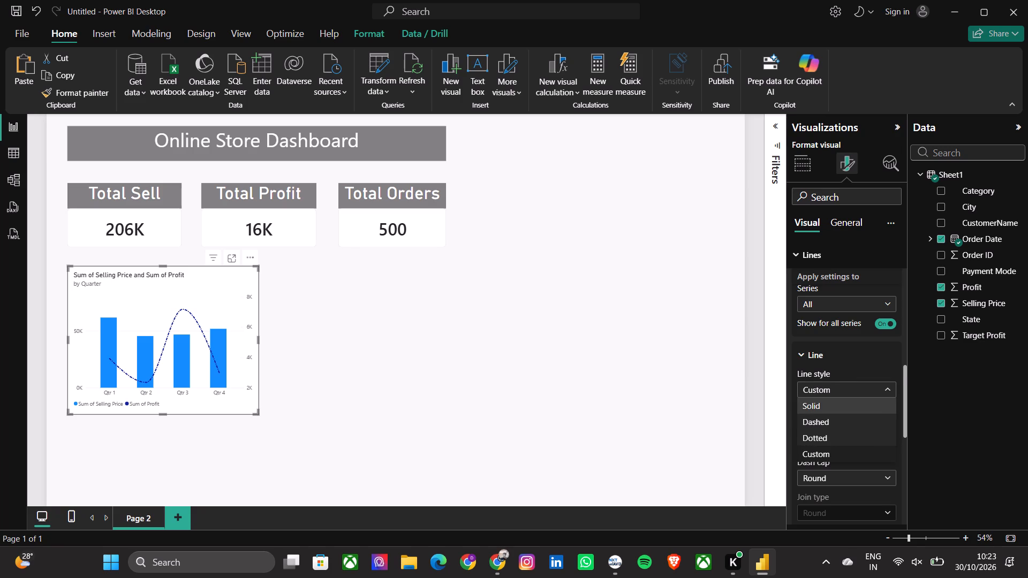
Set the interpolation type of the combo chart's profit line to Linear.
{"action": "scroll", "coordinate": [838, 432], "scroll_direction": "down", "scroll_amount": 2}
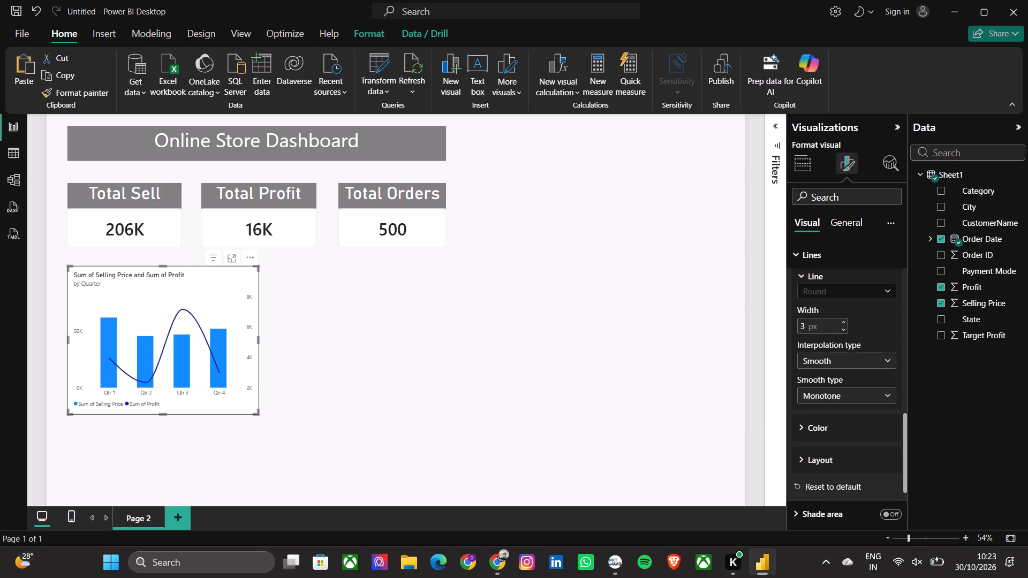
{"action": "scroll", "coordinate": [838, 432], "scroll_direction": "up", "scroll_amount": 4}
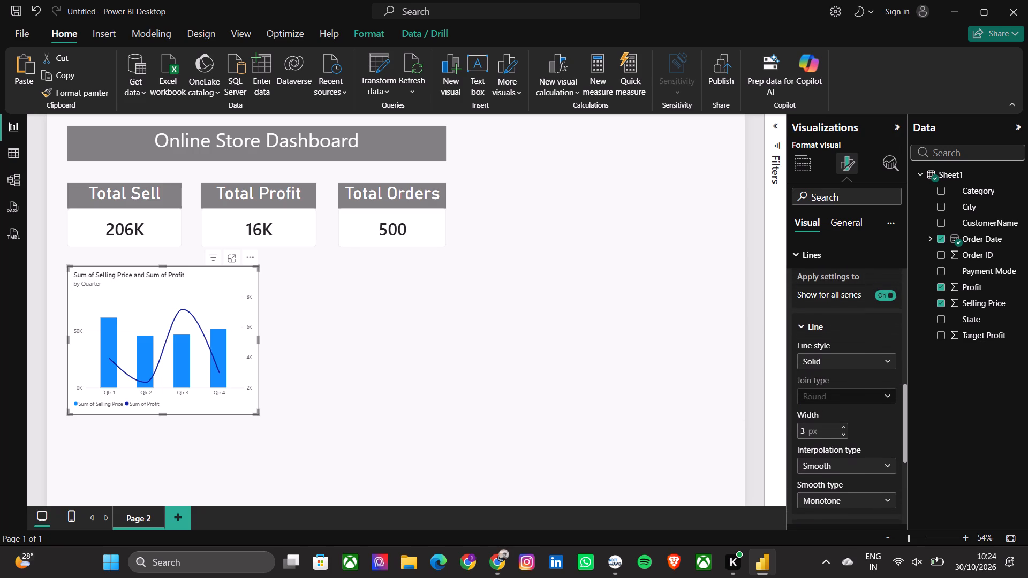
{"action": "scroll", "coordinate": [838, 432], "scroll_direction": "up", "scroll_amount": 1}
{"action": "left_click", "coordinate": [811, 414]}
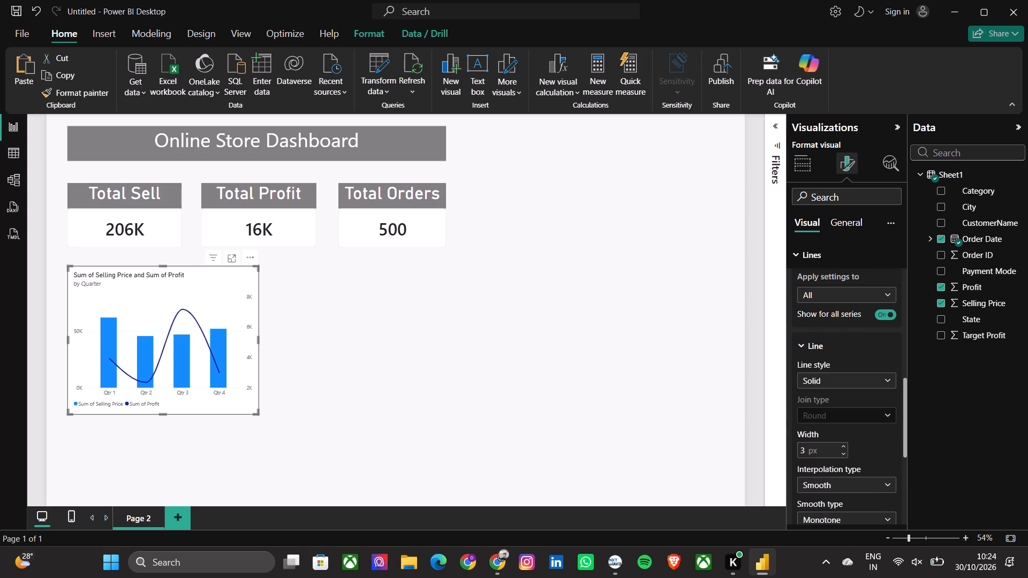
{"action": "scroll", "coordinate": [867, 435], "scroll_direction": "down", "scroll_amount": 1}
{"action": "left_click", "coordinate": [867, 435]}
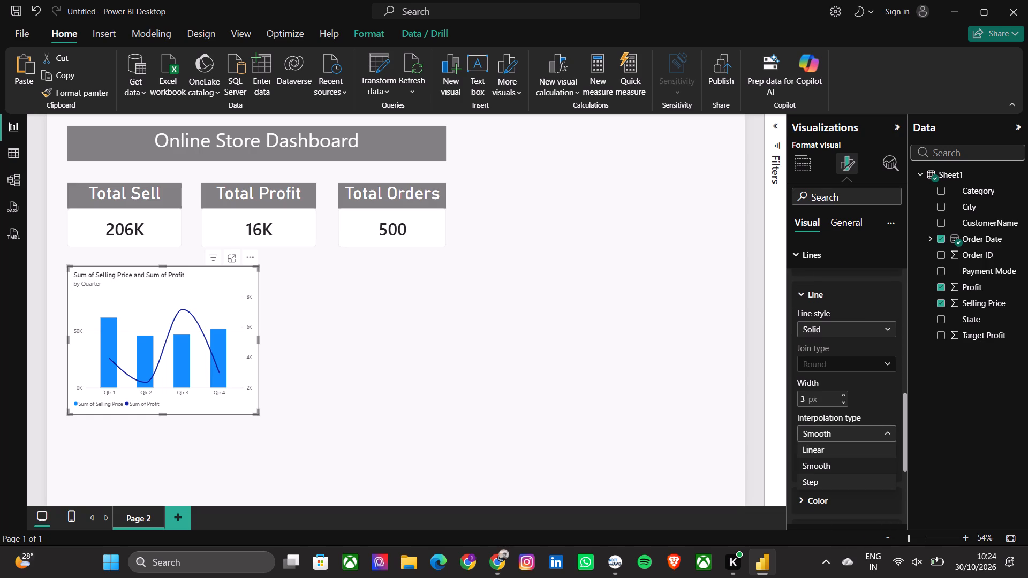
{"action": "left_click", "coordinate": [829, 451]}
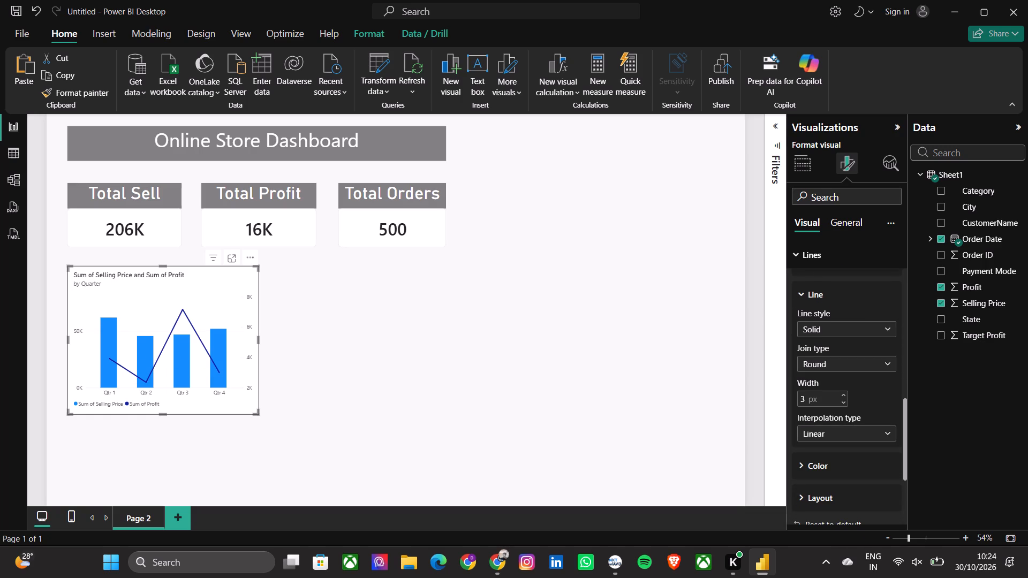
Set the width of the combo chart's profit line to 4 px.
{"action": "double_click", "coordinate": [845, 394]}
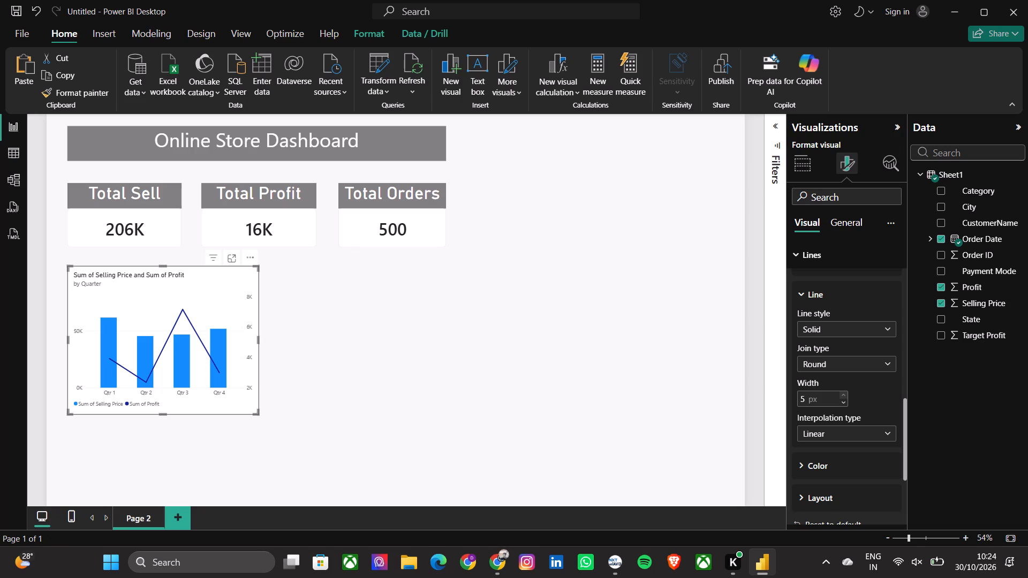
{"action": "left_click", "coordinate": [843, 401]}
Turn on markers for all categories on the combo chart's profit line.
{"action": "scroll", "coordinate": [843, 401], "scroll_direction": "down", "scroll_amount": 4}
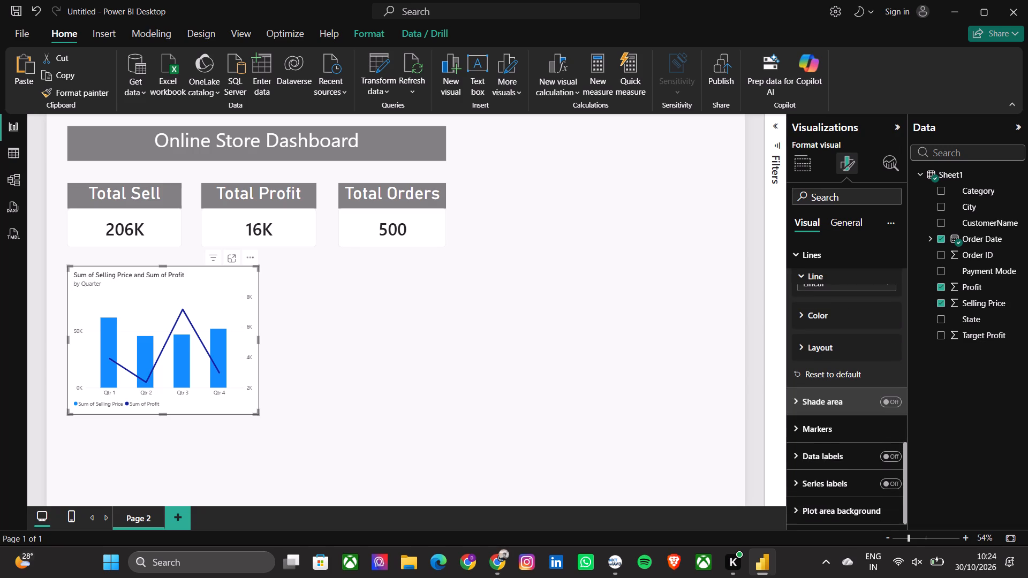
{"action": "left_click", "coordinate": [843, 423]}
{"action": "scroll", "coordinate": [843, 423], "scroll_direction": "down", "scroll_amount": 2}
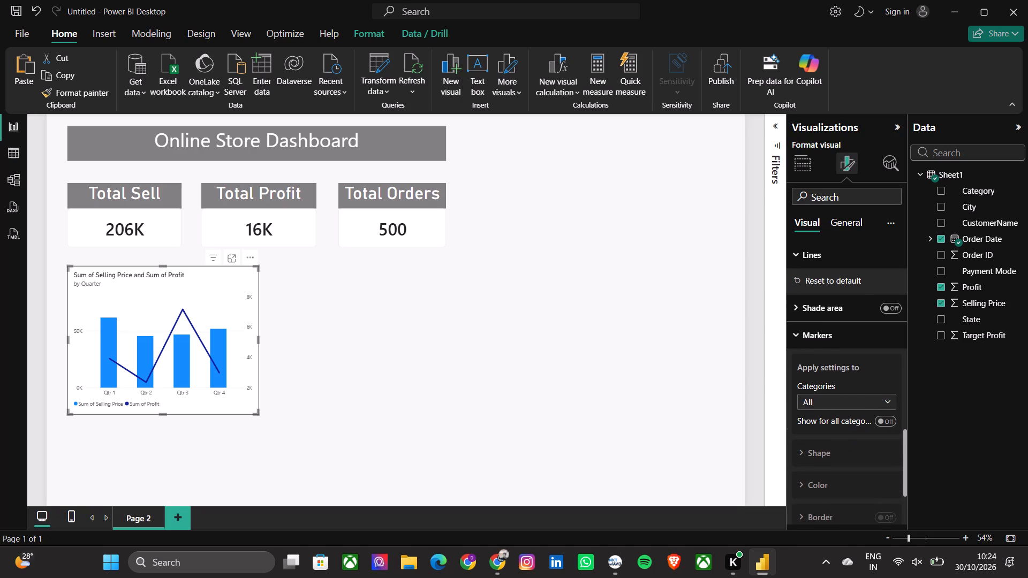
{"action": "left_click", "coordinate": [882, 407]}
{"action": "left_click", "coordinate": [925, 411]}
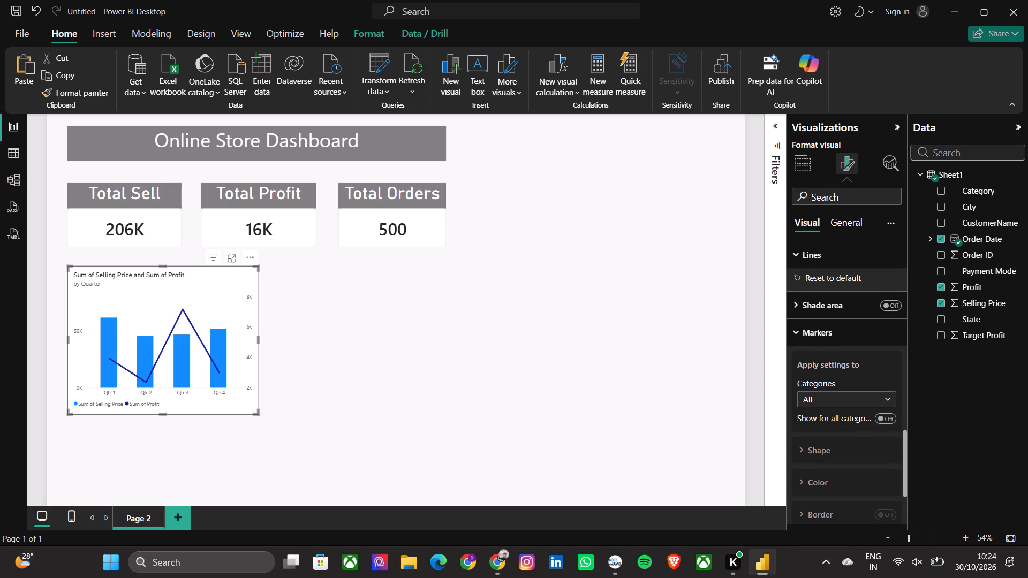
{"action": "left_click", "coordinate": [883, 419]}
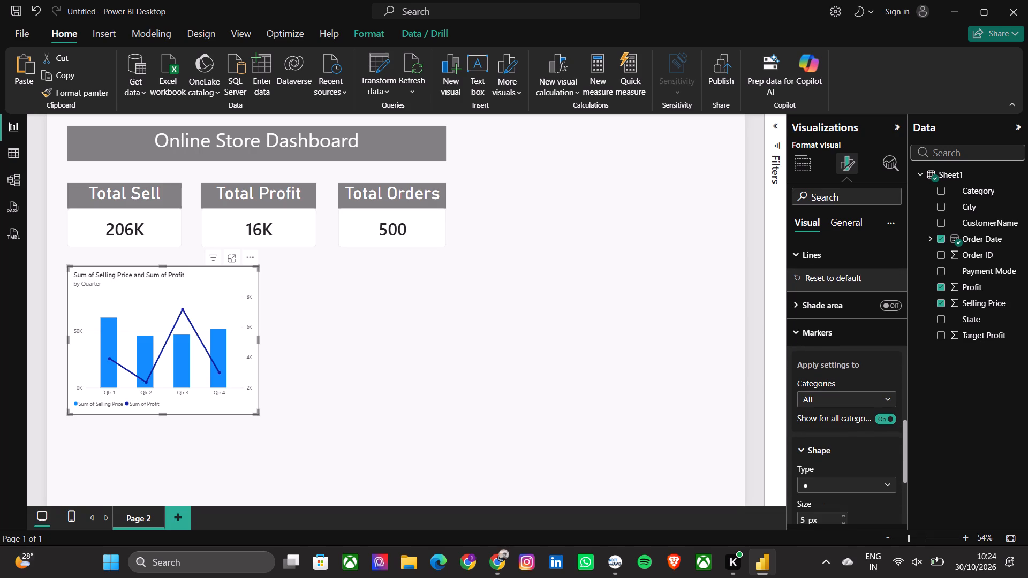
{"action": "scroll", "coordinate": [866, 440], "scroll_direction": "down", "scroll_amount": 2}
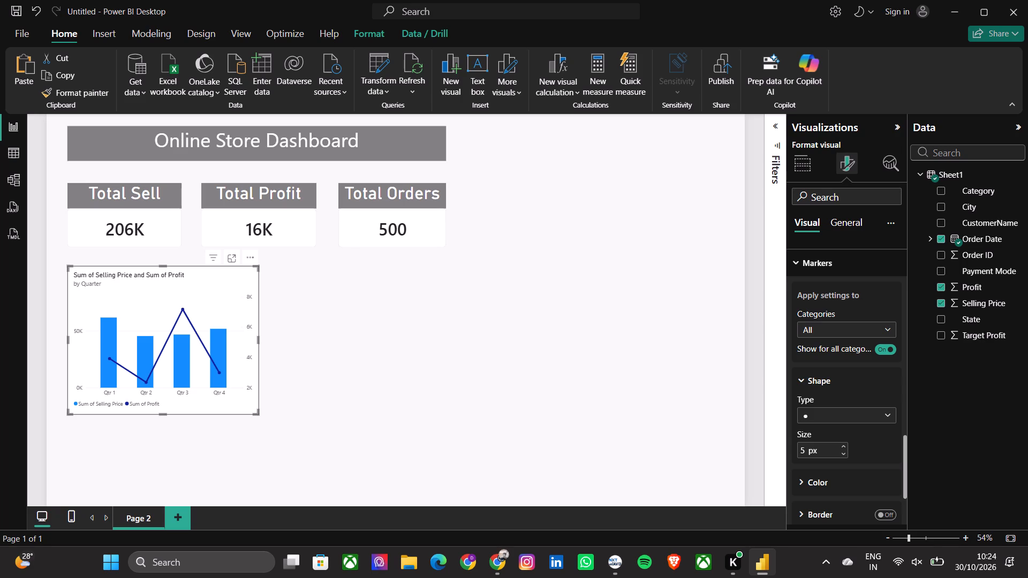
{"action": "left_click", "coordinate": [731, 477]}
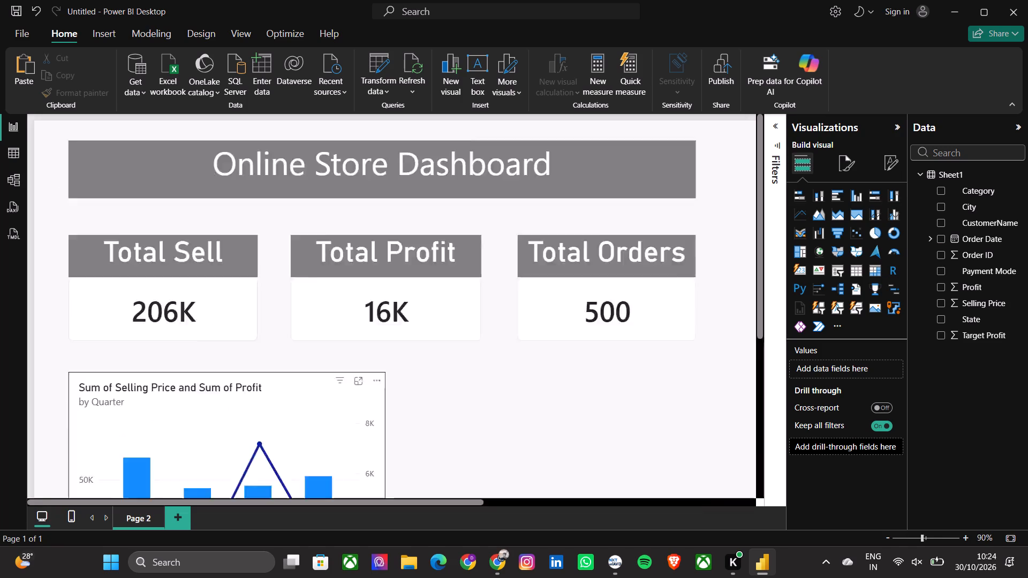
Inspect the enlarged combo chart and open its legend formatting to review the position, style, text and title options.
{"action": "left_click_drag", "start_coordinate": [433, 385], "coordinate": [431, 302]}
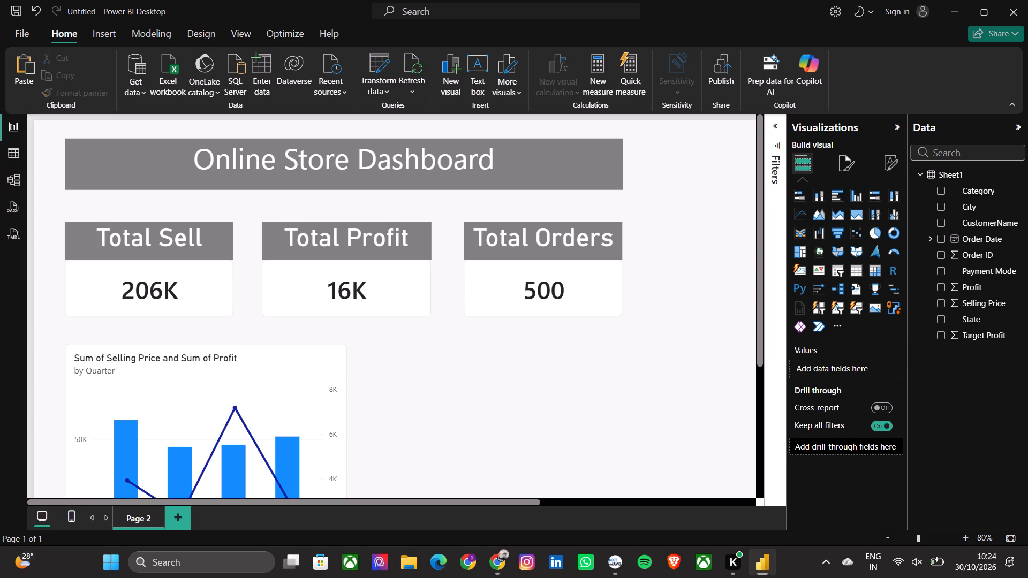
{"action": "scroll", "coordinate": [431, 363], "scroll_direction": "down", "scroll_amount": 4}
{"action": "scroll", "coordinate": [431, 363], "scroll_direction": "up", "scroll_amount": 1}
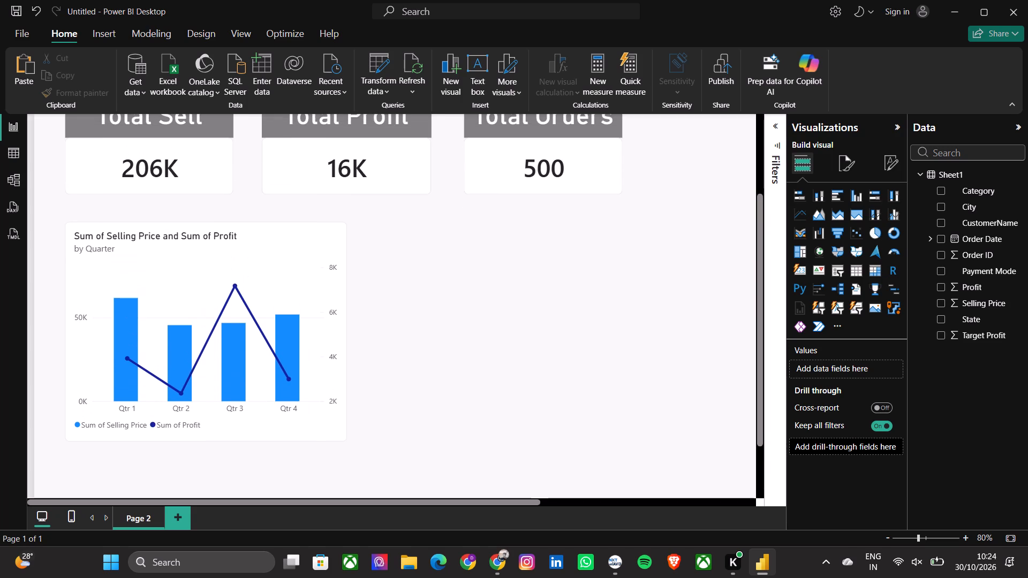
{"action": "left_click", "coordinate": [275, 348]}
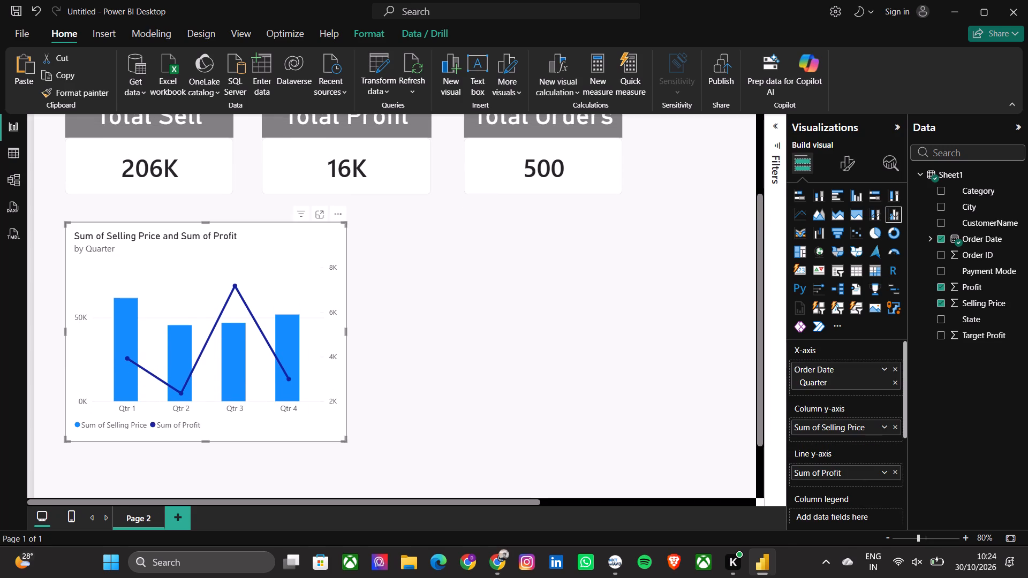
{"action": "left_click", "coordinate": [844, 169]}
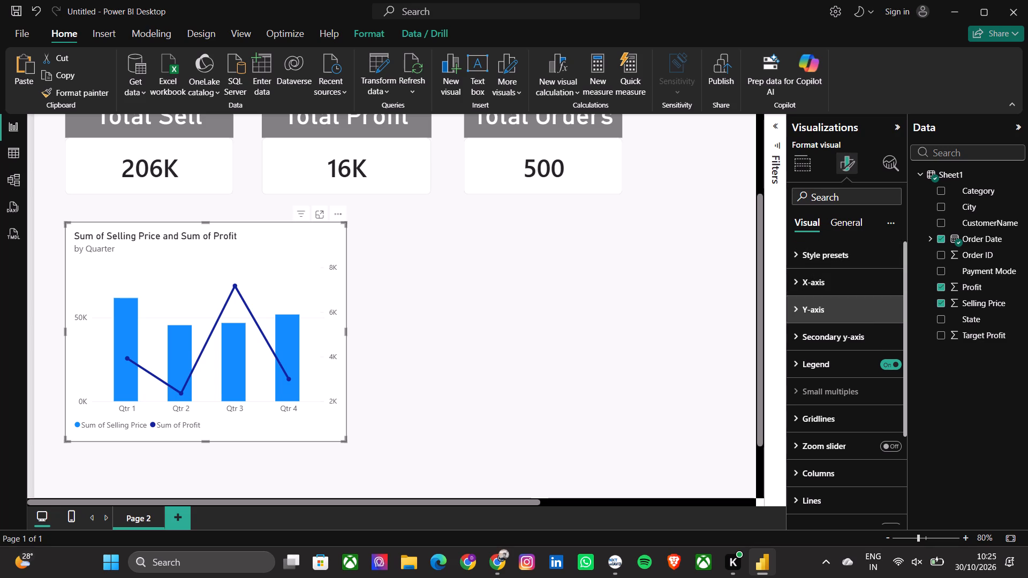
{"action": "left_click", "coordinate": [847, 357]}
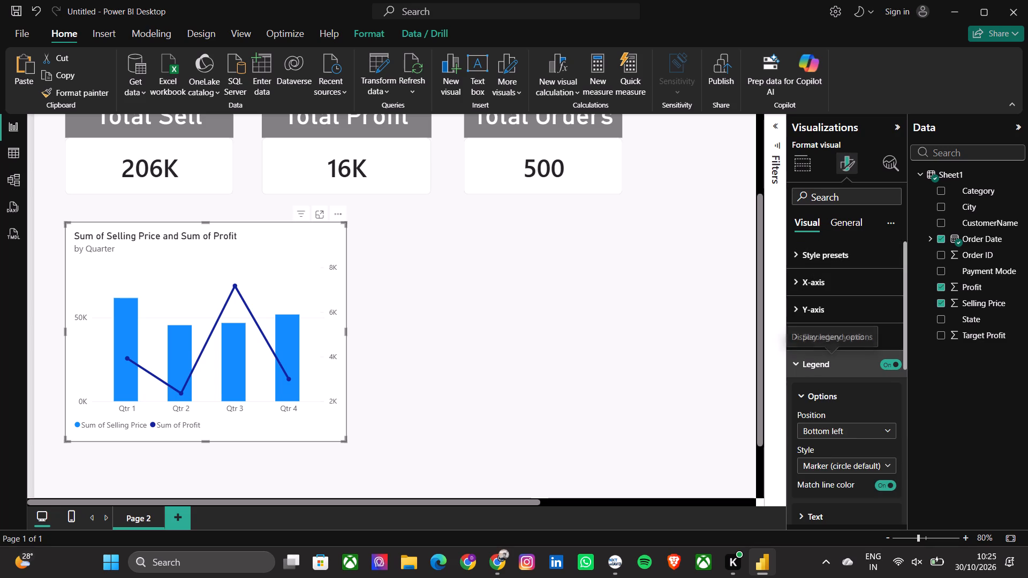
{"action": "scroll", "coordinate": [847, 357], "scroll_direction": "down", "scroll_amount": 2}
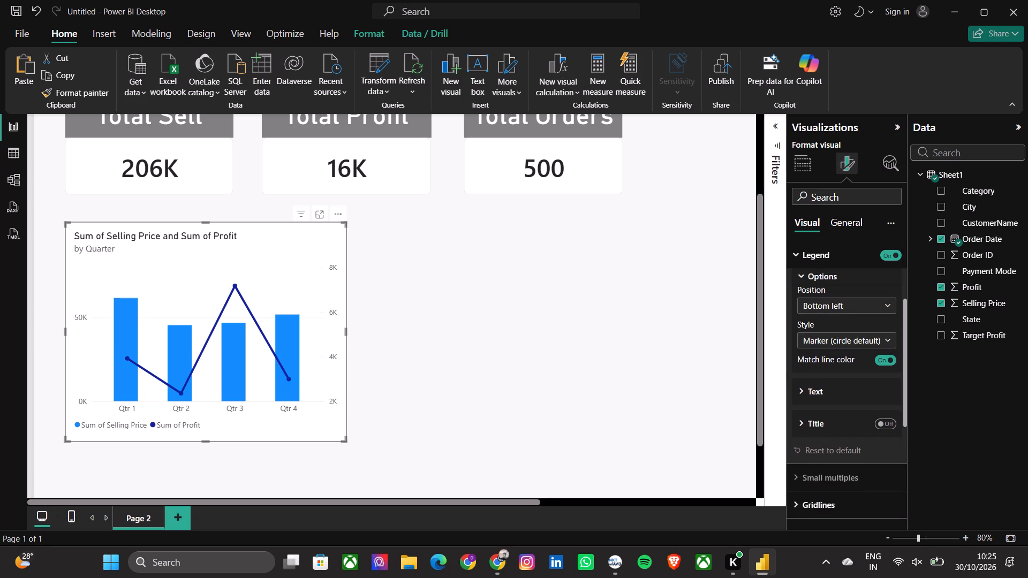